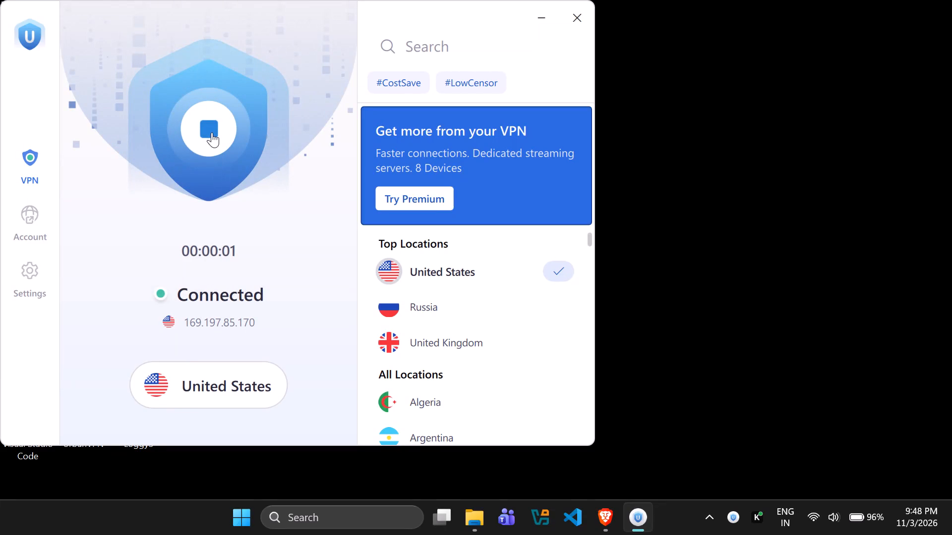
Minimize the VPN window and launch CapCut from the desktop.
click(536, 5)
double_click(91, 271)
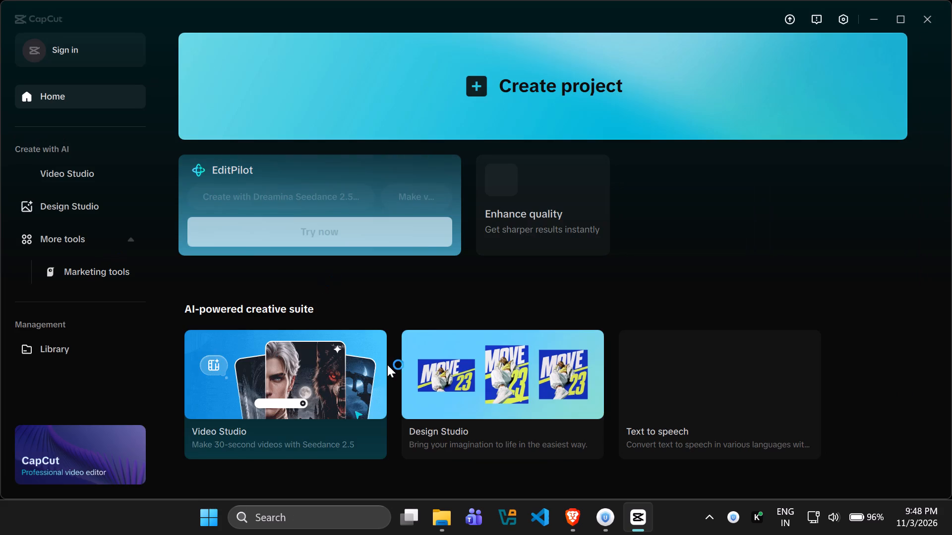
Dismiss the CapCut Pro offer and open project 1031.
scroll(396, 353, down, 5)
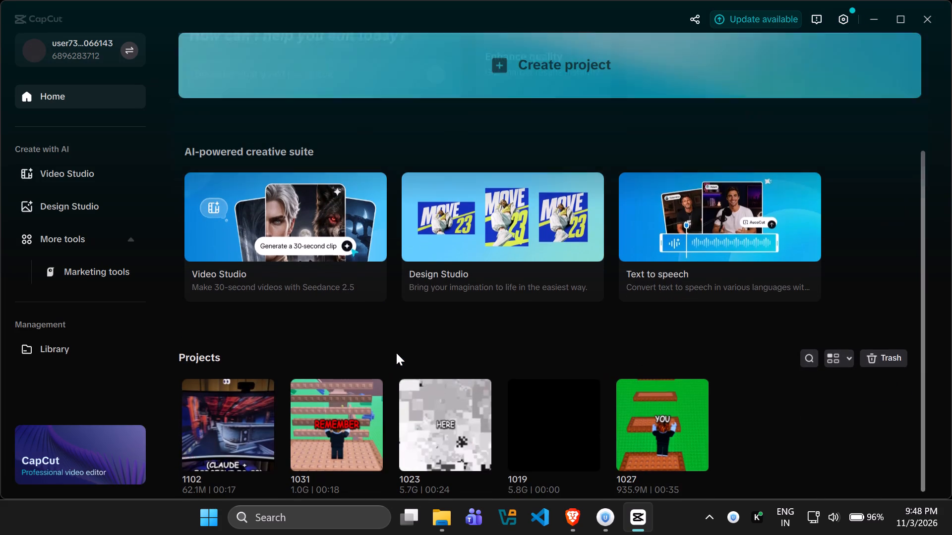
scroll(396, 353, down, 2)
scroll(396, 353, up, 6)
scroll(396, 353, down, 6)
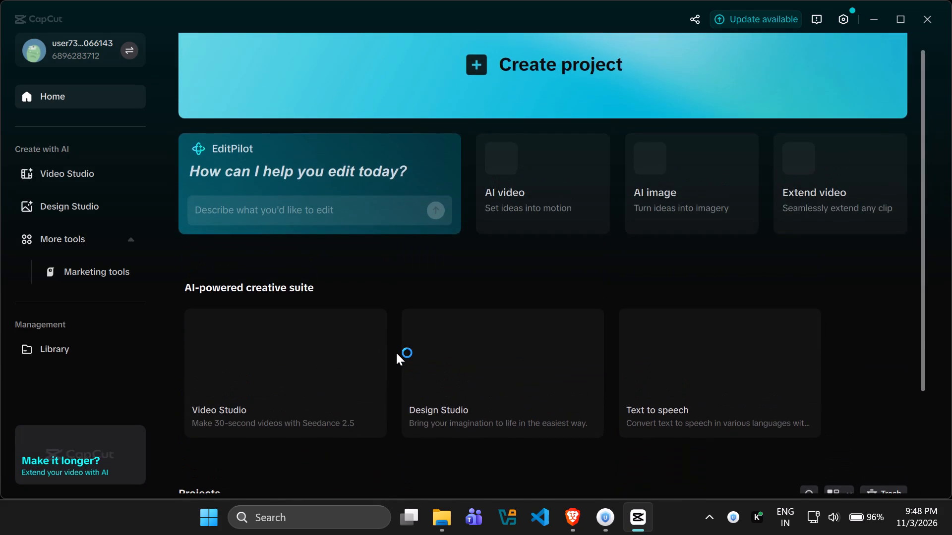
scroll(396, 353, down, 3)
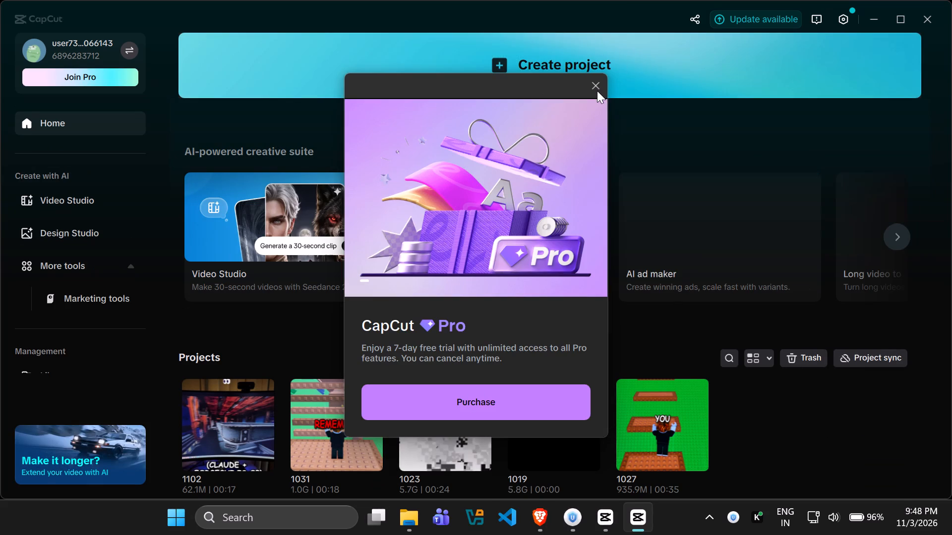
click(597, 91)
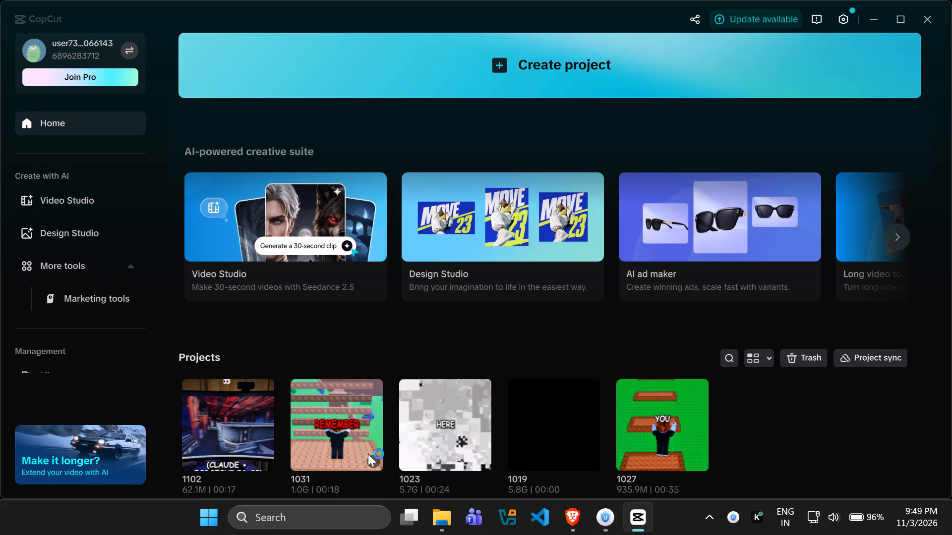
click(348, 430)
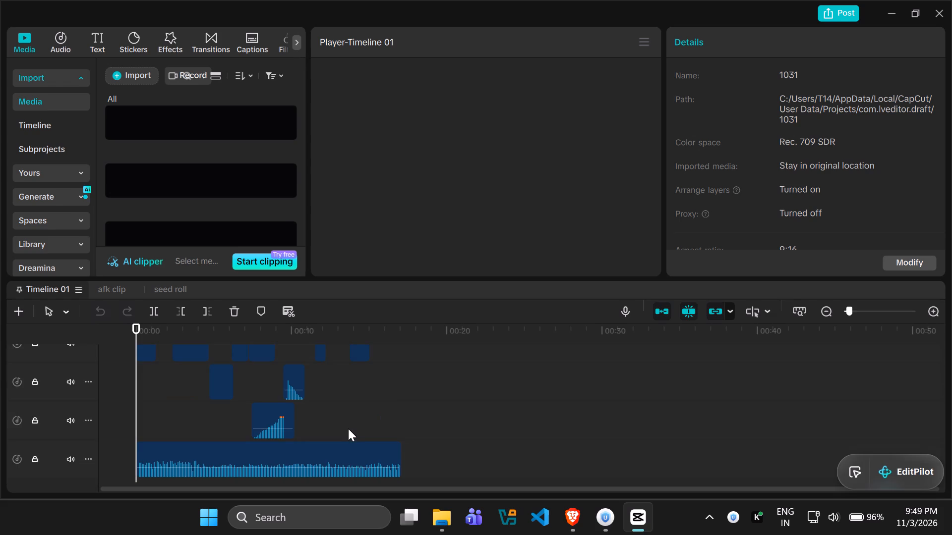
Create a new empty timeline in project 1031.
scroll(348, 428, up, 13)
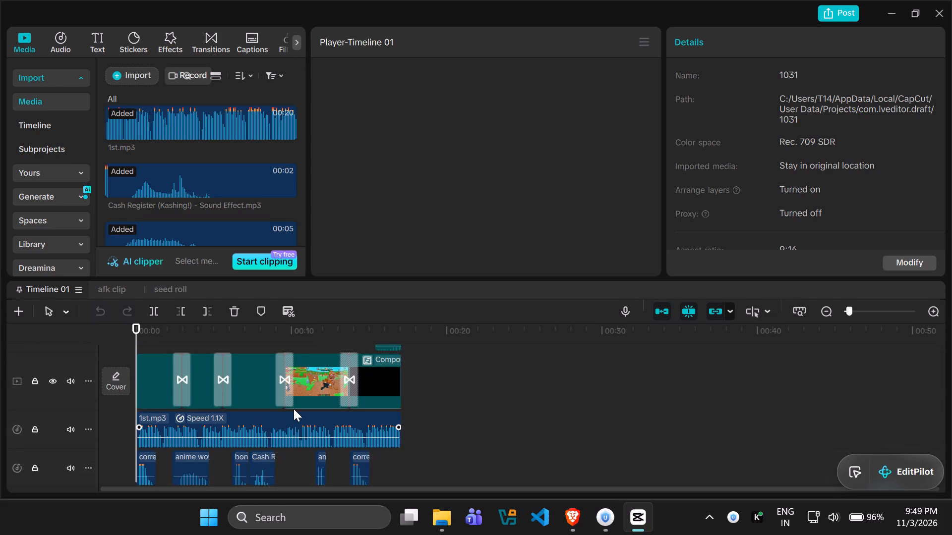
scroll(294, 409, up, 2)
click(17, 307)
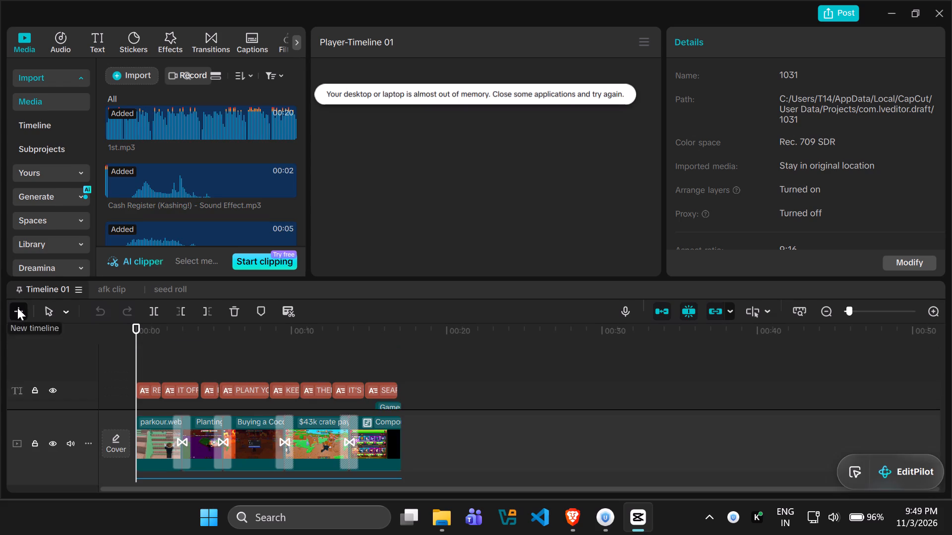
right_click(232, 289)
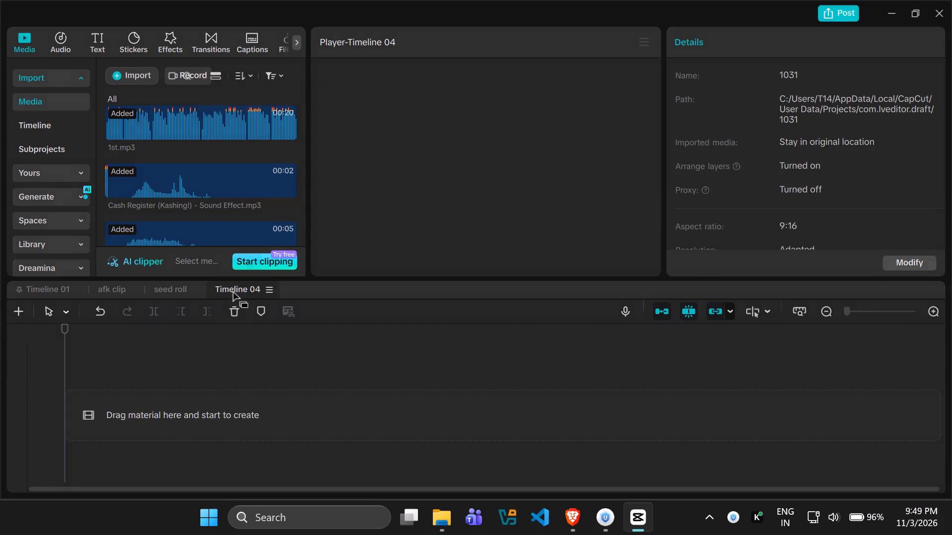
click(278, 319)
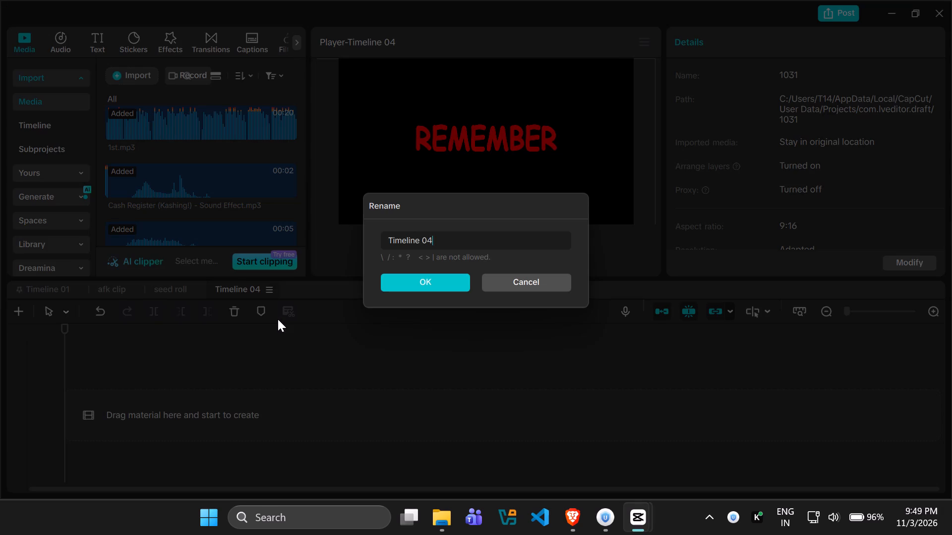
key(ctrl+BackSpace)
key(ctrl+BackSpace)
key(ctrl+BackSpace)
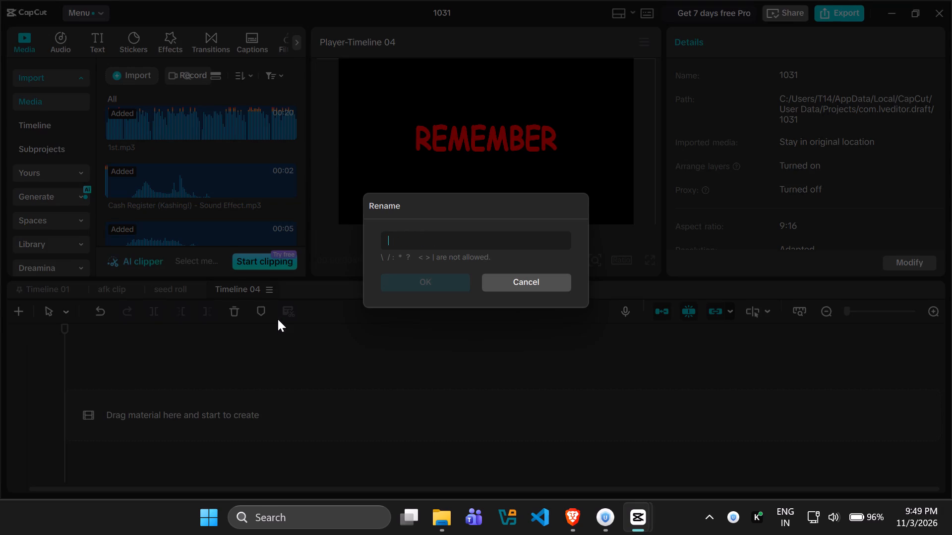
text(2nd s)
key(BackSpace)
text(clip)
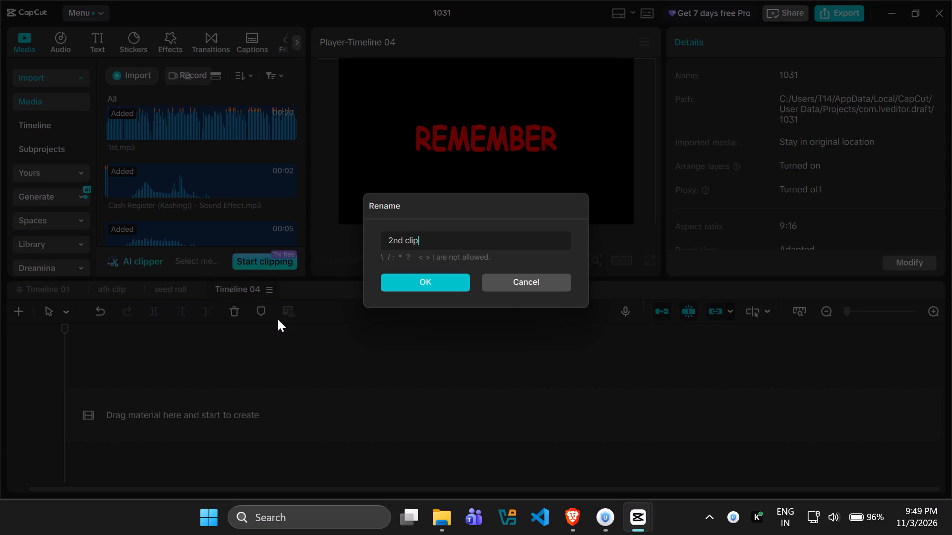
click(401, 292)
click(404, 286)
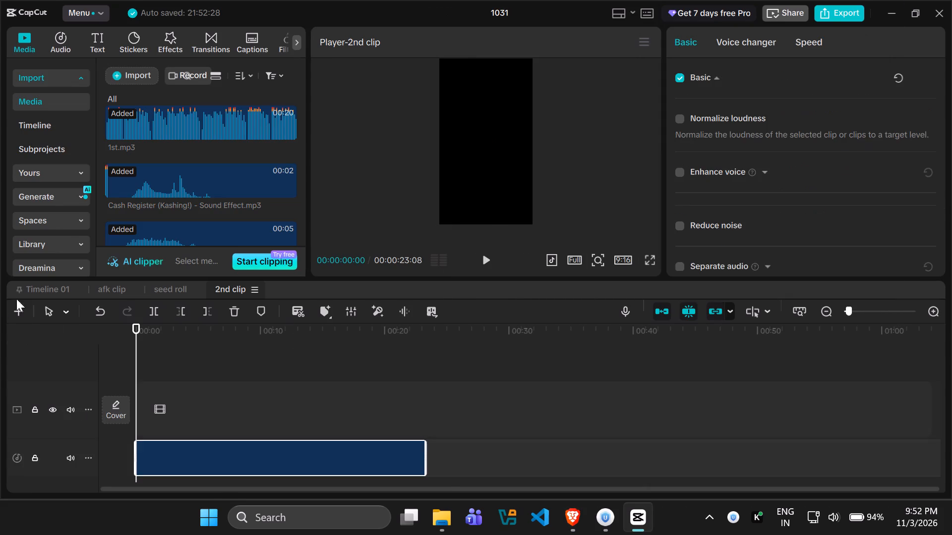
Create a new timeline in project 1031 and rename it 3rd.
click(23, 315)
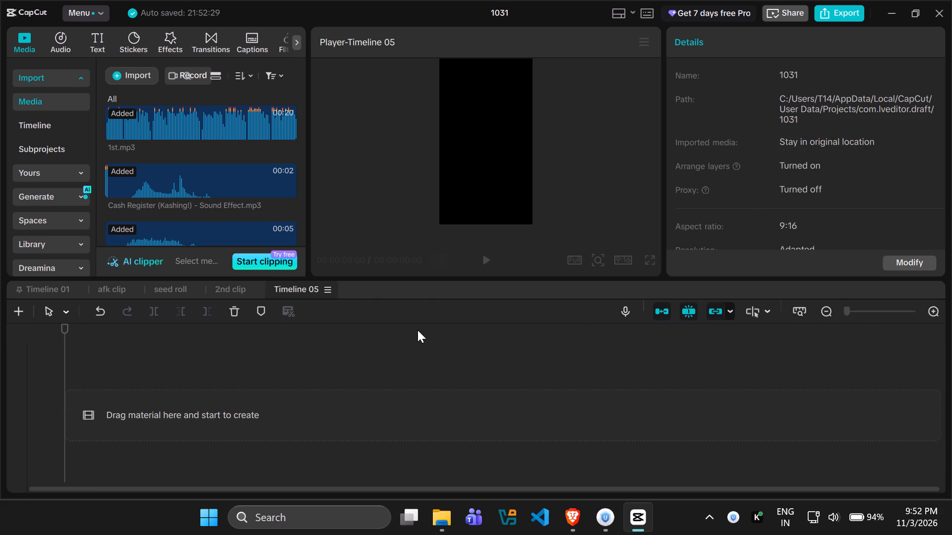
right_click(306, 290)
click(355, 321)
key(ctrl+BackSpace)
key(ctrl+BackSpace)
key(ctrl+BackSpace)
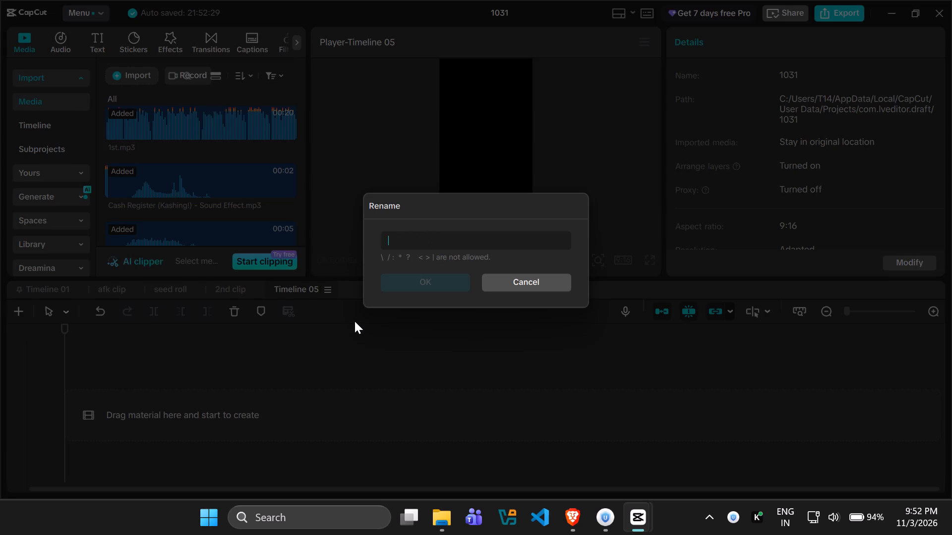
text(3rd)
key(Return)
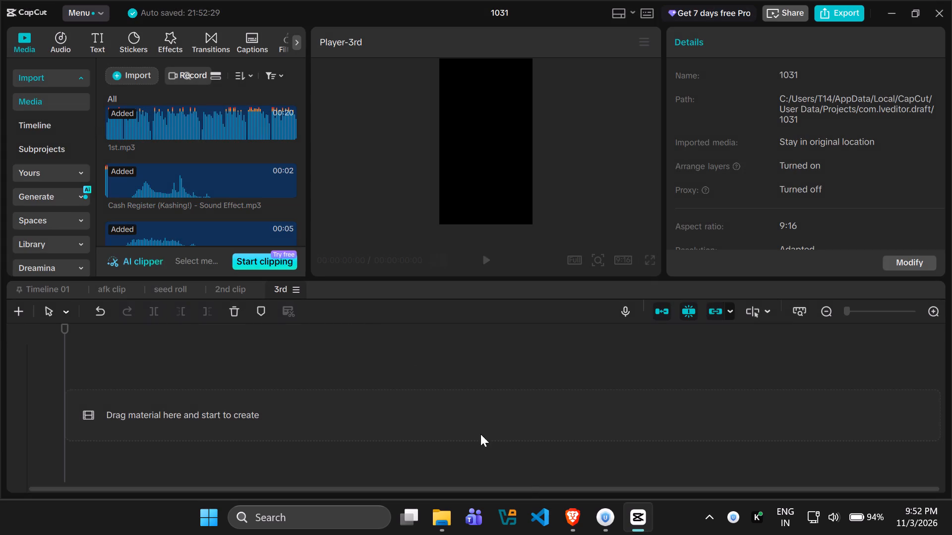
Place the downloaded 3rd (new account).mp3 from the browser at the start of CapCut's 3rd timeline.
click(572, 520)
drag(701, 155, 197, 424)
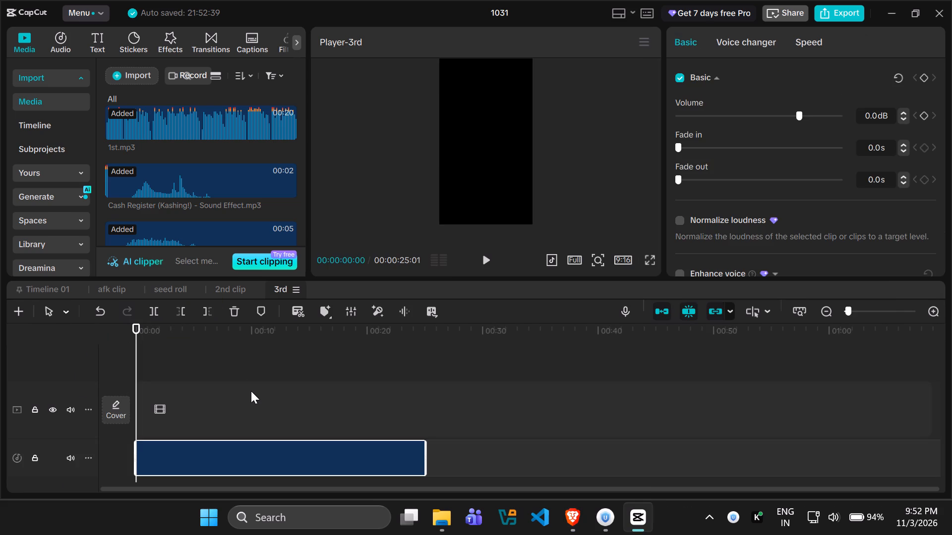
In the 2nd clip timeline, shorten 2nd.mp3 to 20.3 s with audio pitch change enabled, and play its opening.
click(227, 285)
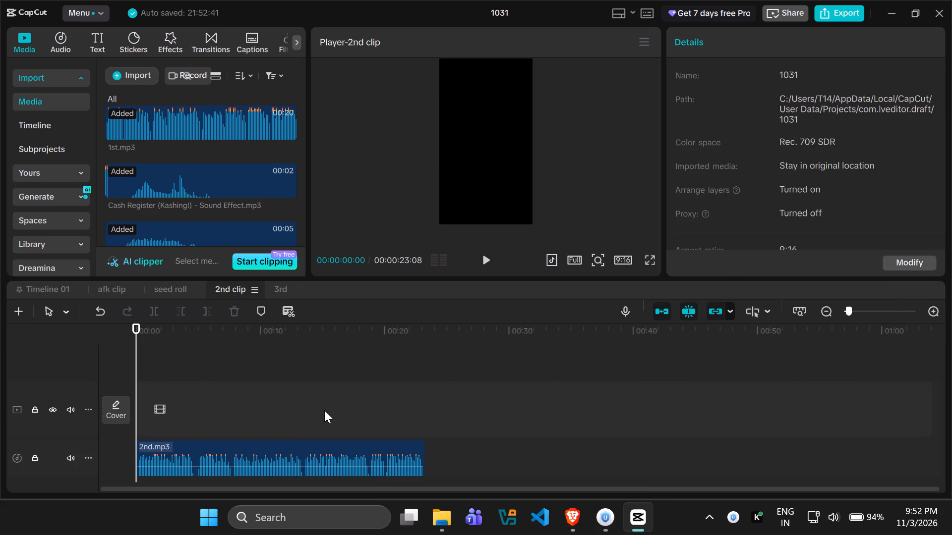
click(304, 463)
click(808, 39)
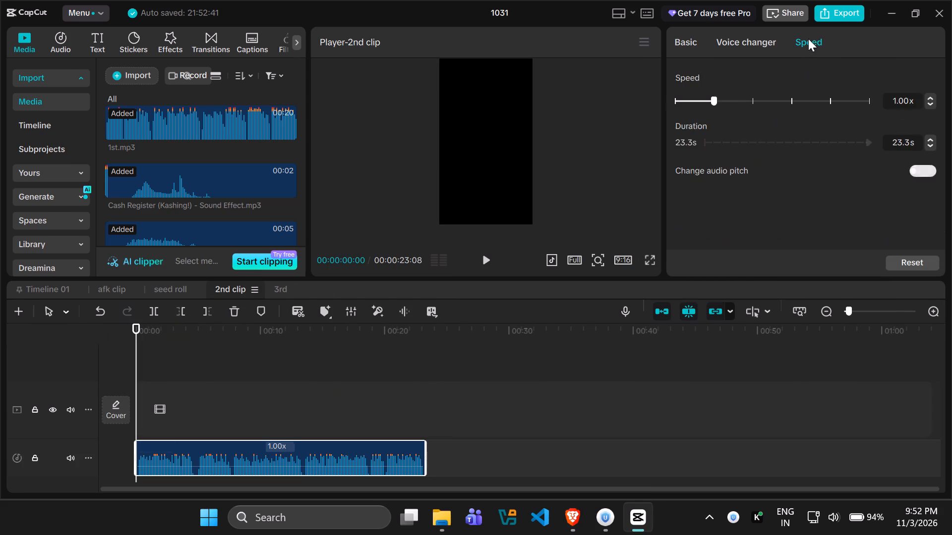
click(929, 138)
triple_click(931, 144)
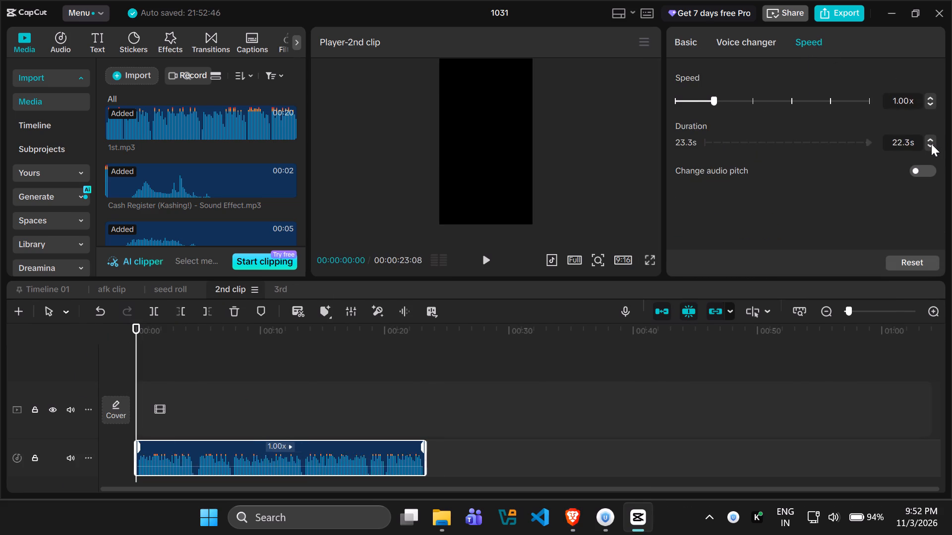
click(931, 144)
click(919, 172)
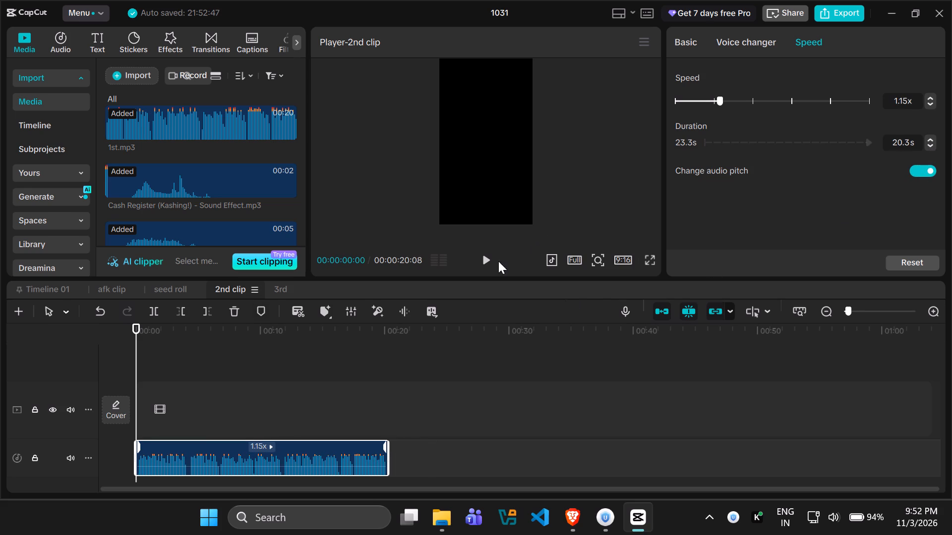
click(483, 256)
click(483, 255)
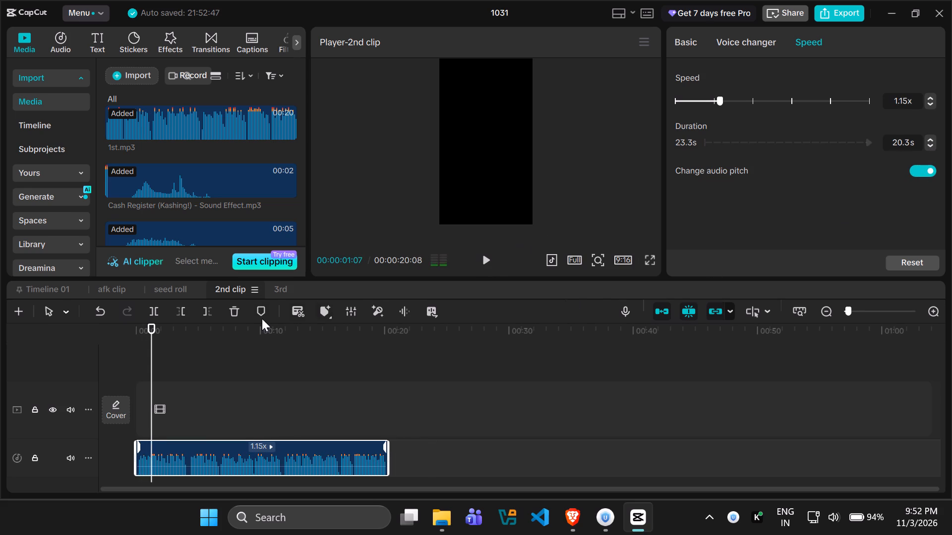
In the 3rd timeline, shorten 3rd (new account).mp3 to 20.8 s, enable audio pitch change, and play its opening.
click(272, 289)
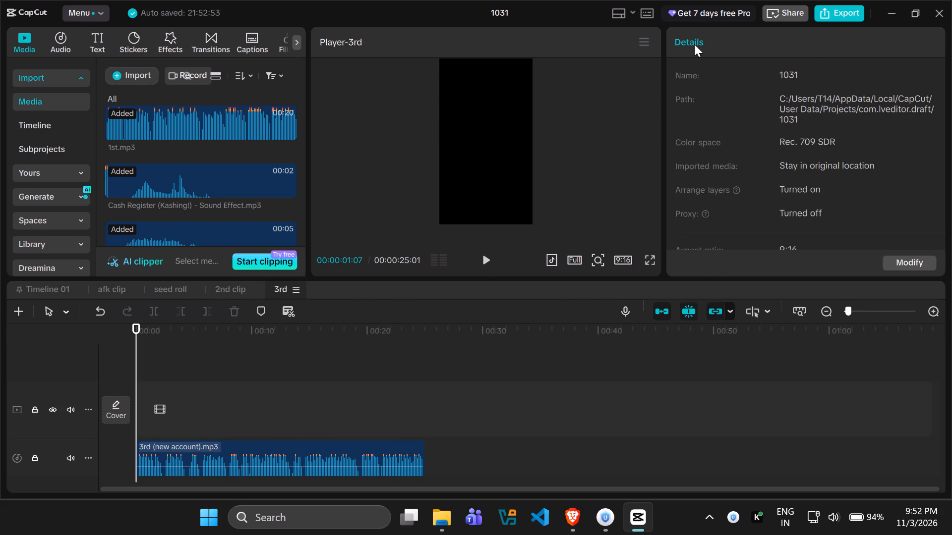
click(271, 470)
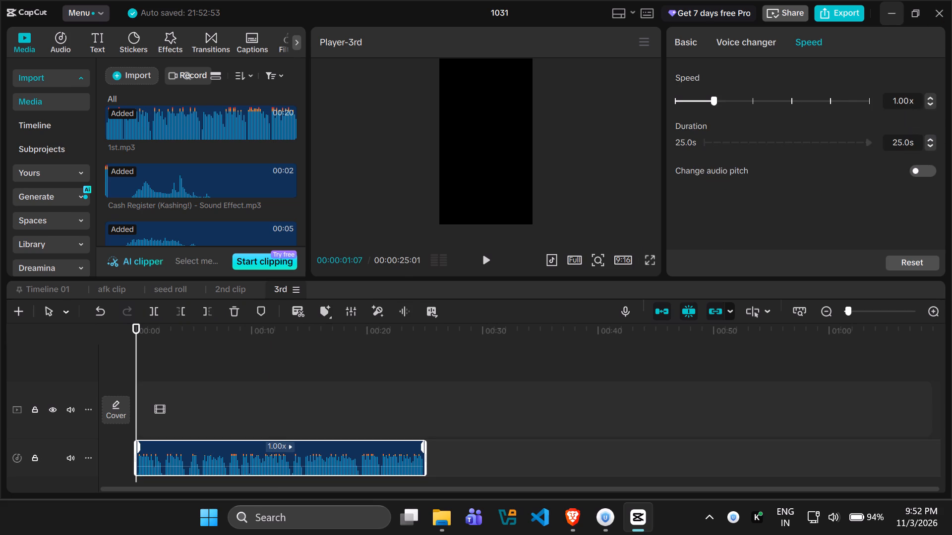
click(932, 95)
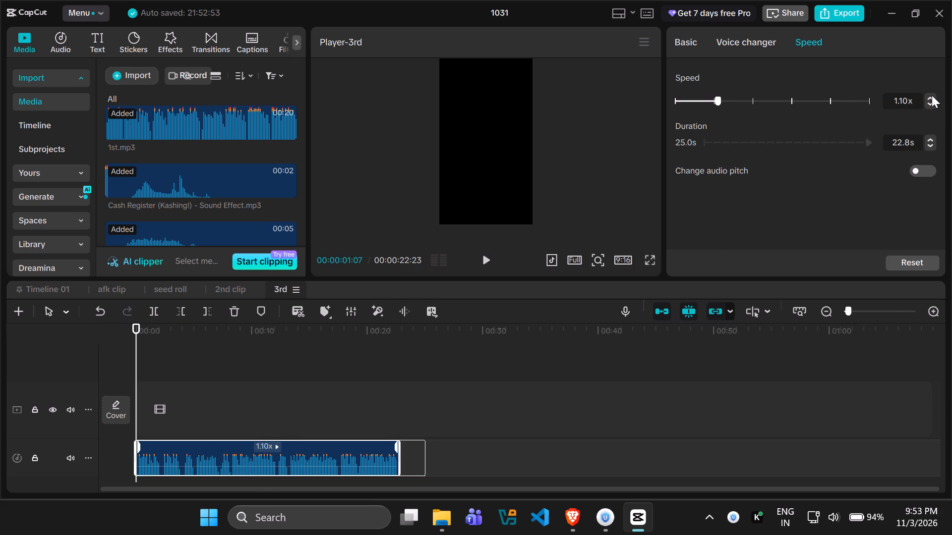
click(931, 138)
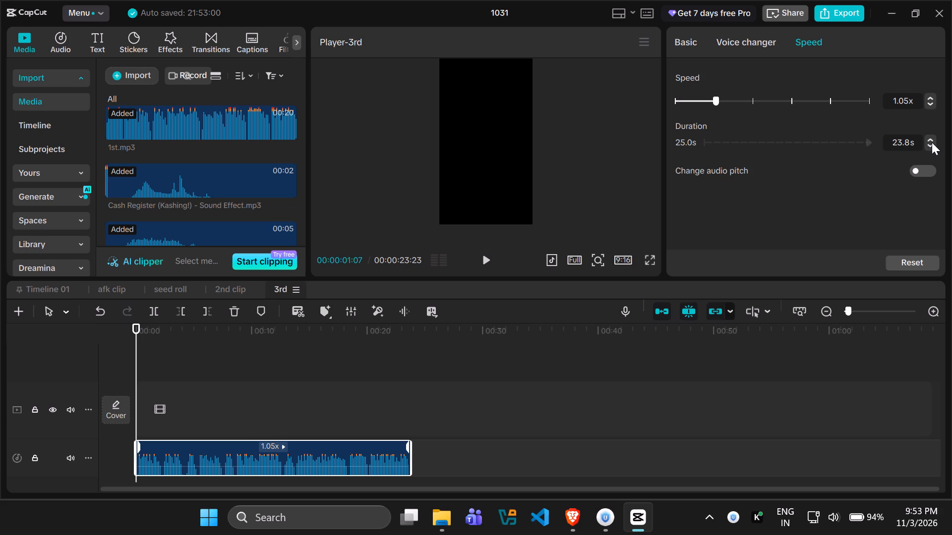
click(932, 143)
click(932, 143)
click(932, 143)
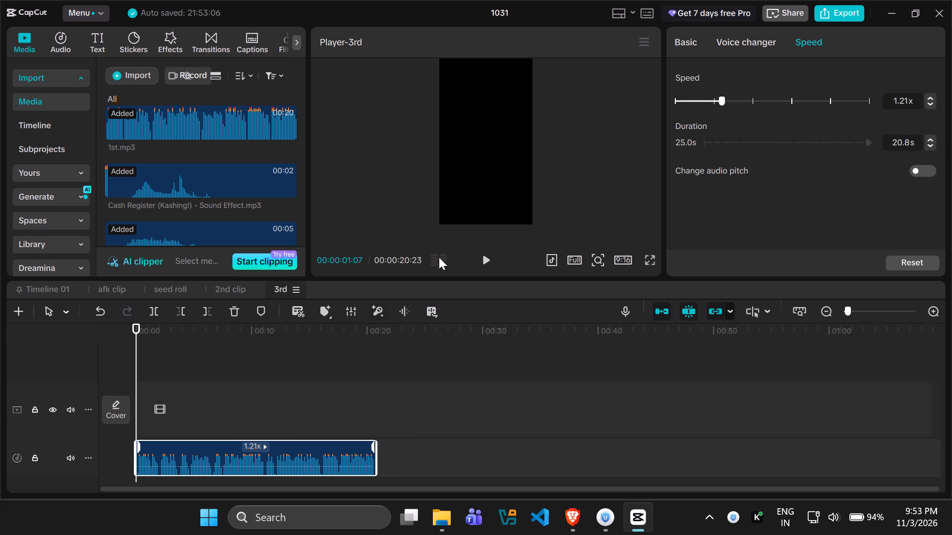
click(484, 259)
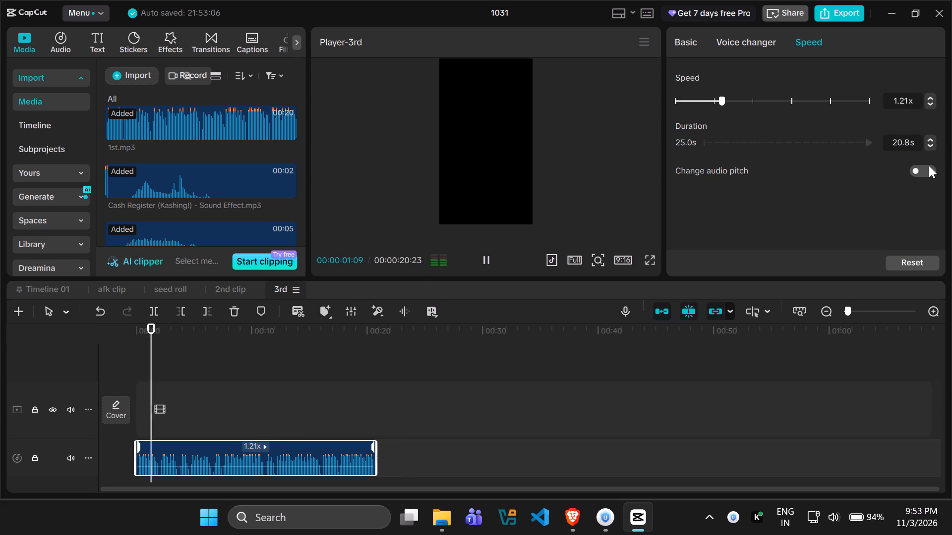
click(933, 167)
click(489, 262)
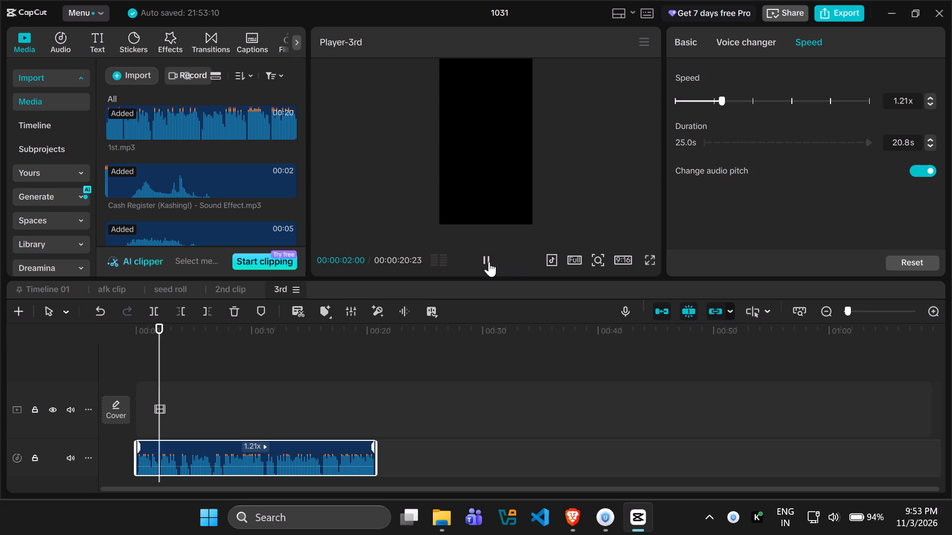
Listen to the 2nd clip's opening voice-over and look through the imported media for matching footage, previewing Planting the first carrot.mp4.
click(233, 286)
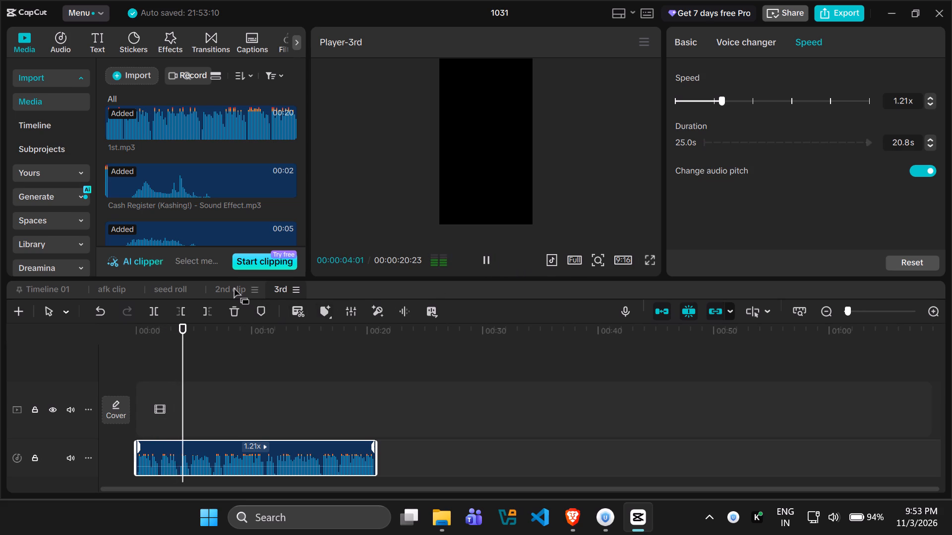
drag(150, 387, 95, 381)
key(space)
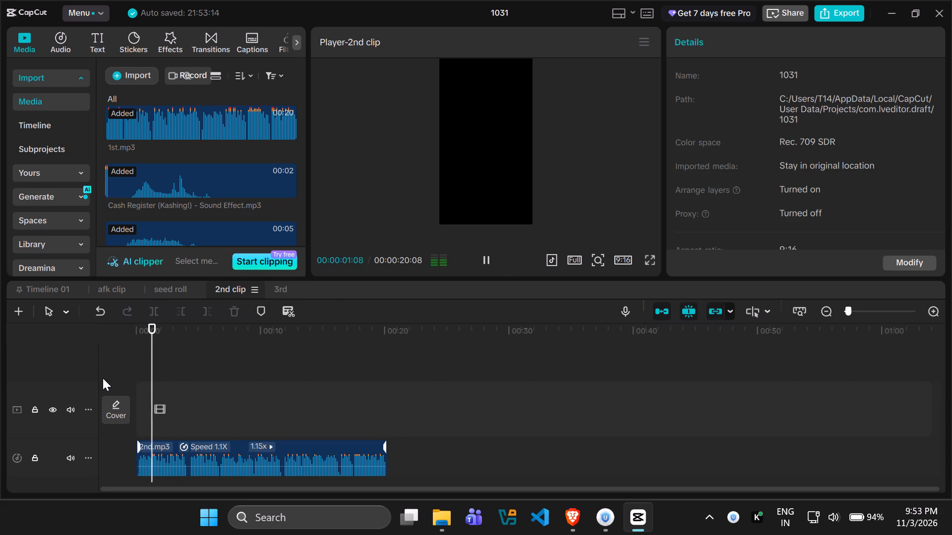
key(space)
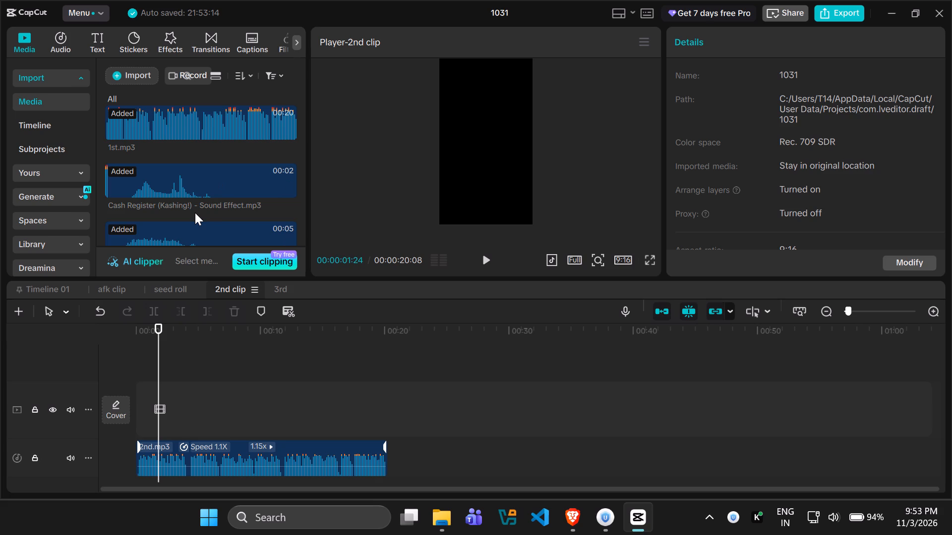
scroll(195, 213, down, 5)
scroll(195, 210, up, 10)
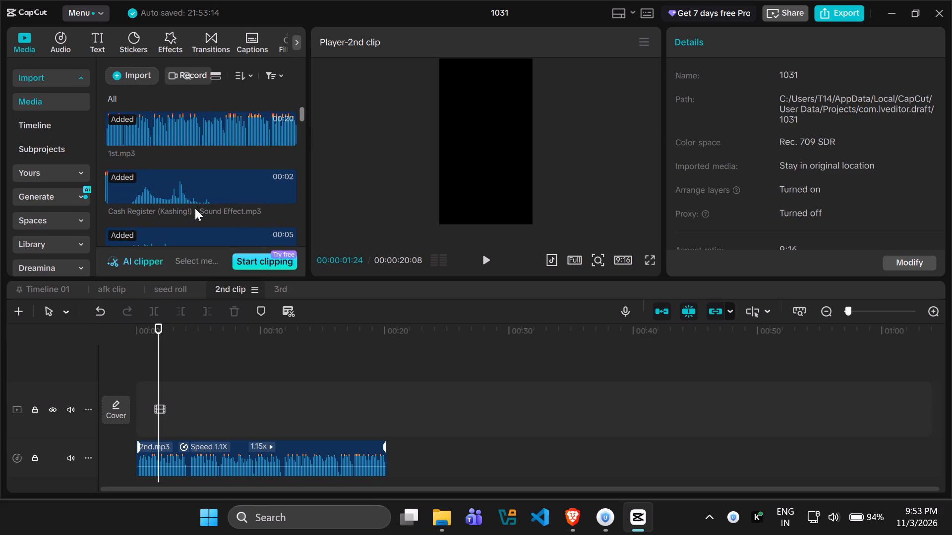
scroll(195, 208, up, 2)
scroll(195, 208, down, 8)
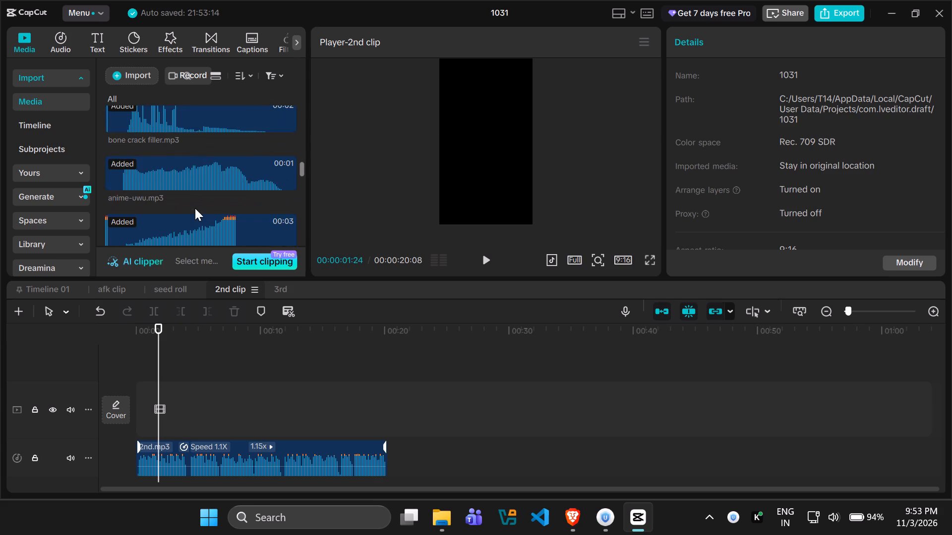
scroll(195, 208, down, 5)
scroll(195, 208, up, 2)
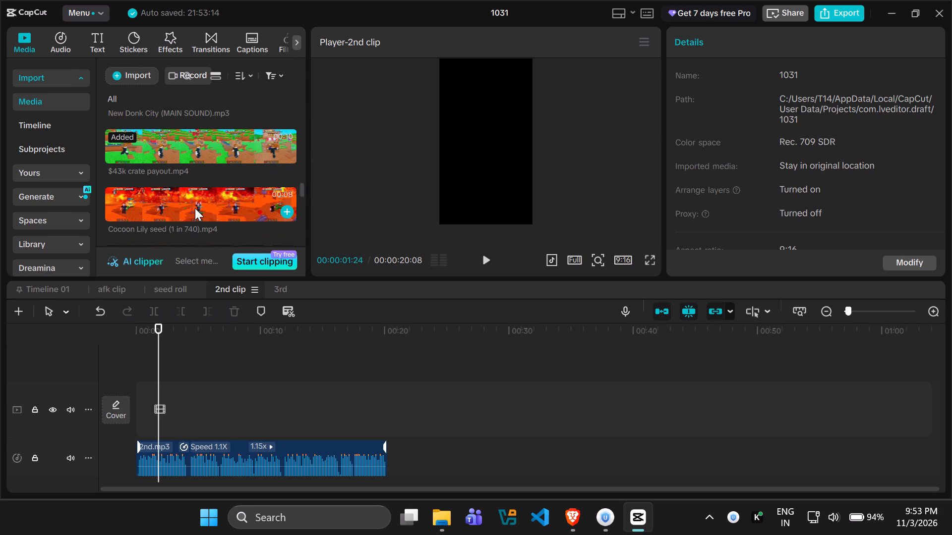
scroll(200, 193, down, 2)
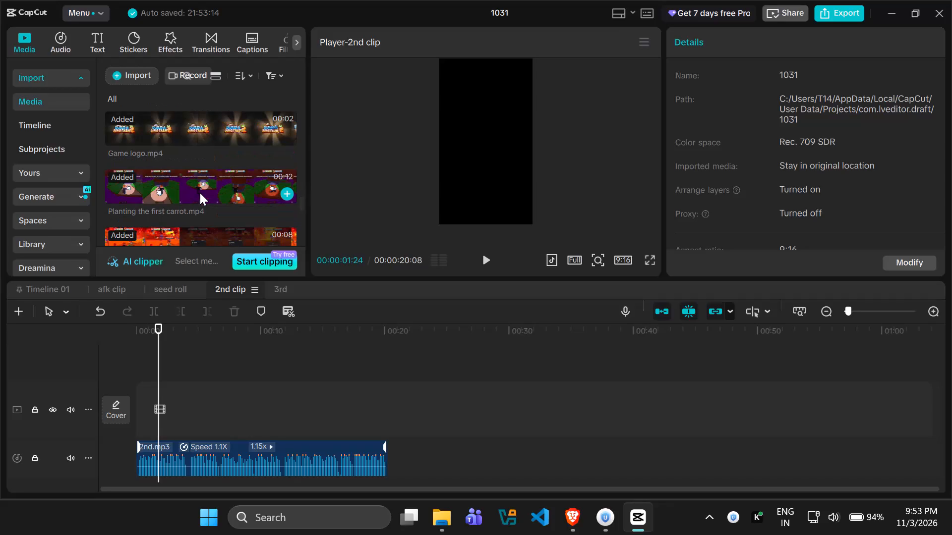
click(178, 202)
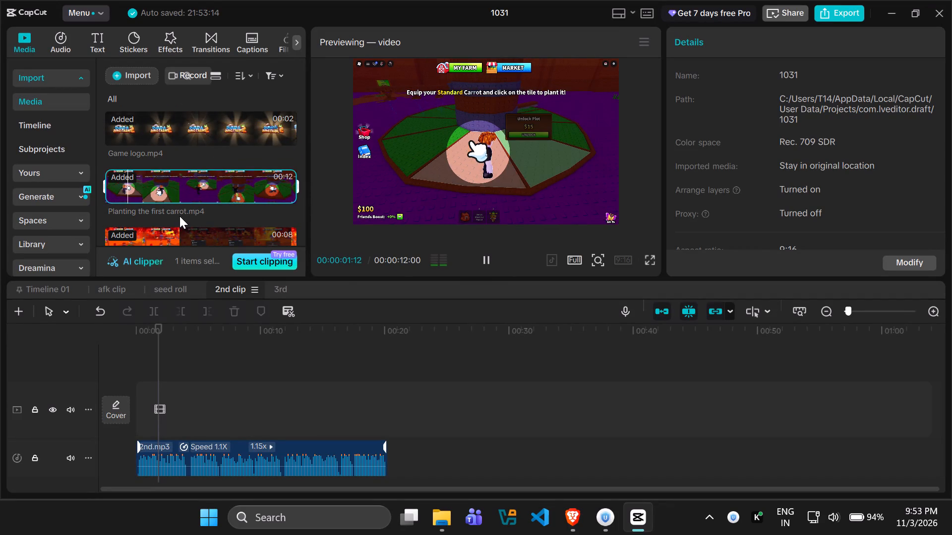
click(179, 216)
Replay the 2nd clip's opening narration and place Buying a Cocoon Lily seed.mp4 at the start of its video track.
drag(164, 336, 108, 336)
key(space)
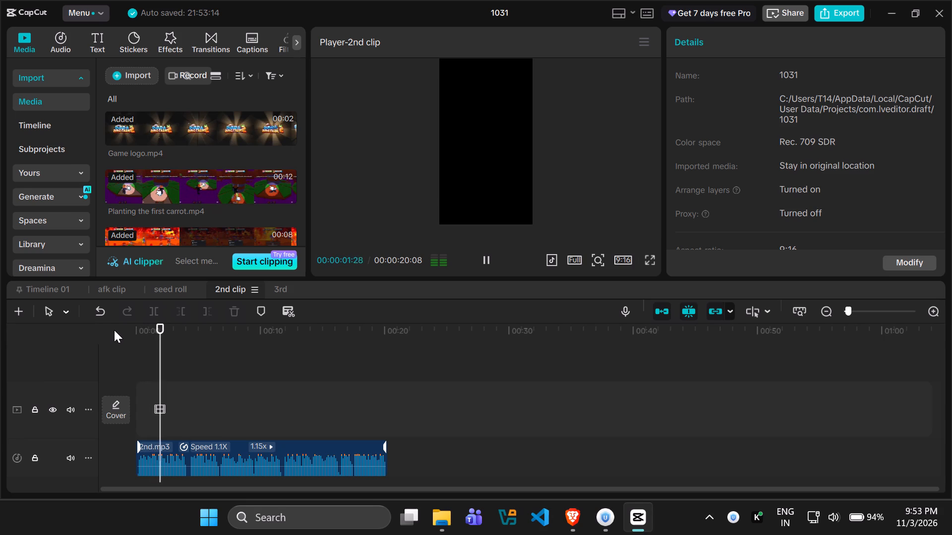
key(space)
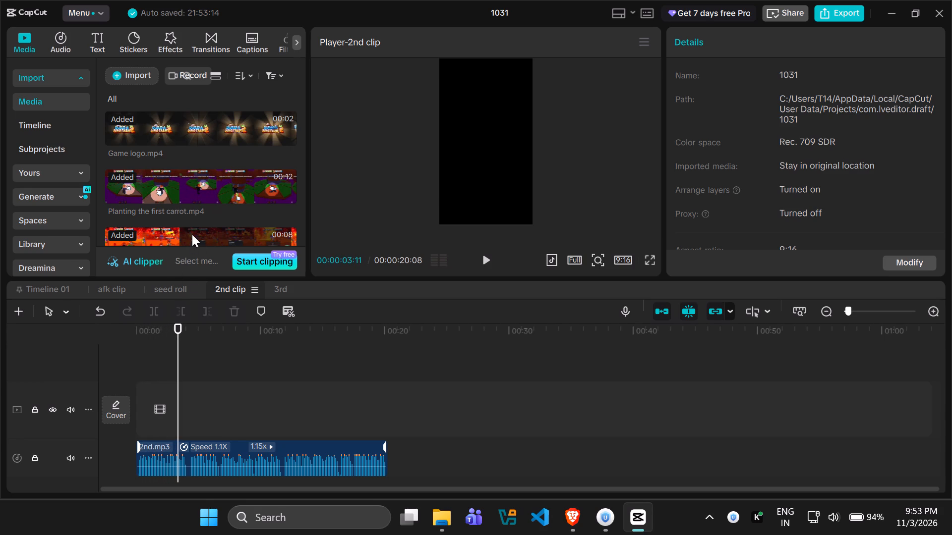
key(space)
key(space)
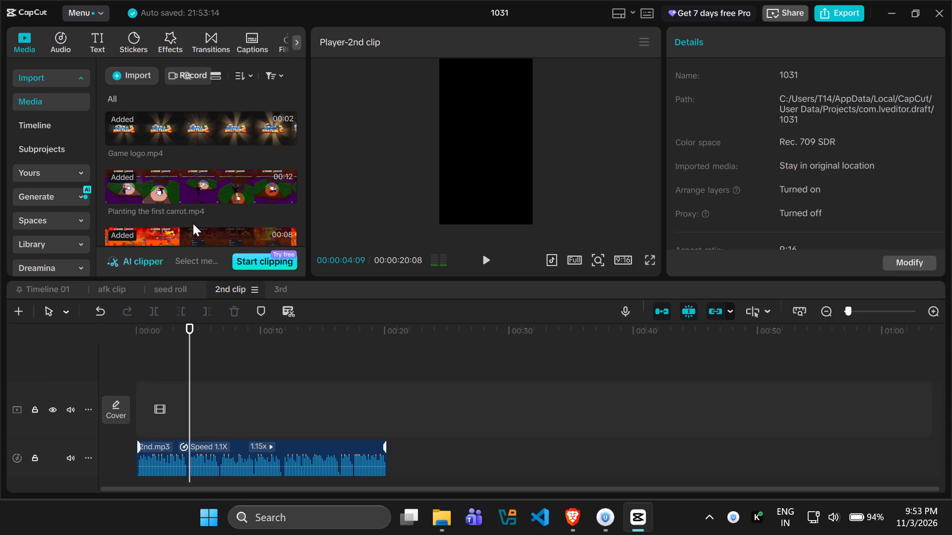
scroll(193, 223, down, 1)
click(199, 182)
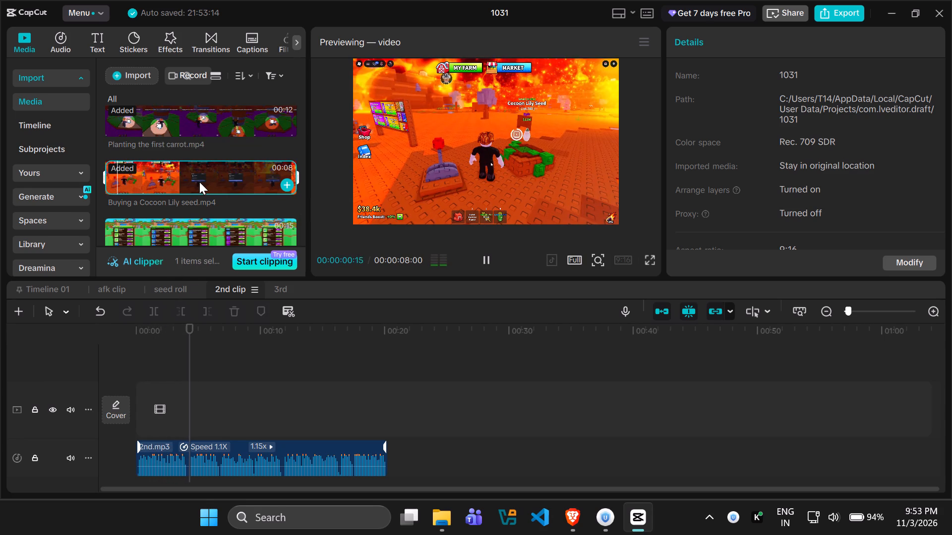
drag(192, 173, 212, 221)
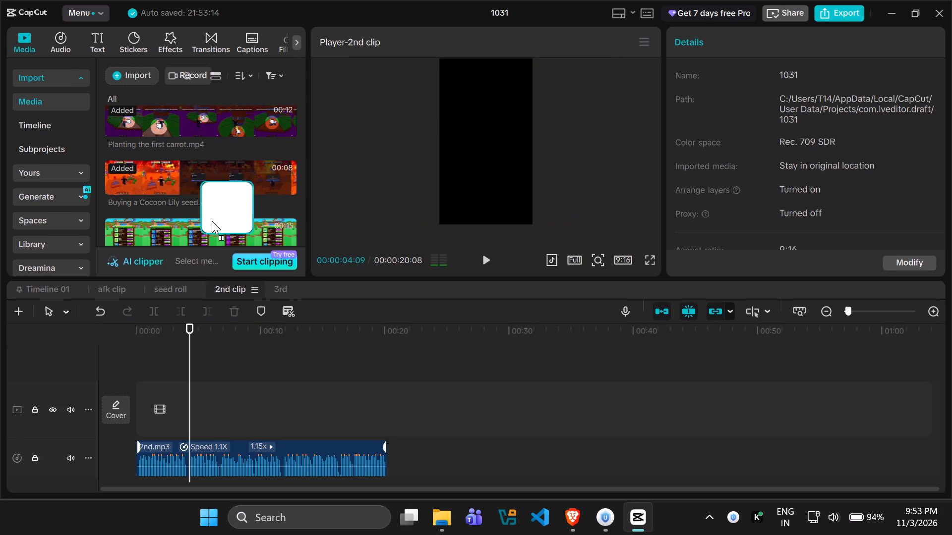
drag(212, 221, 135, 400)
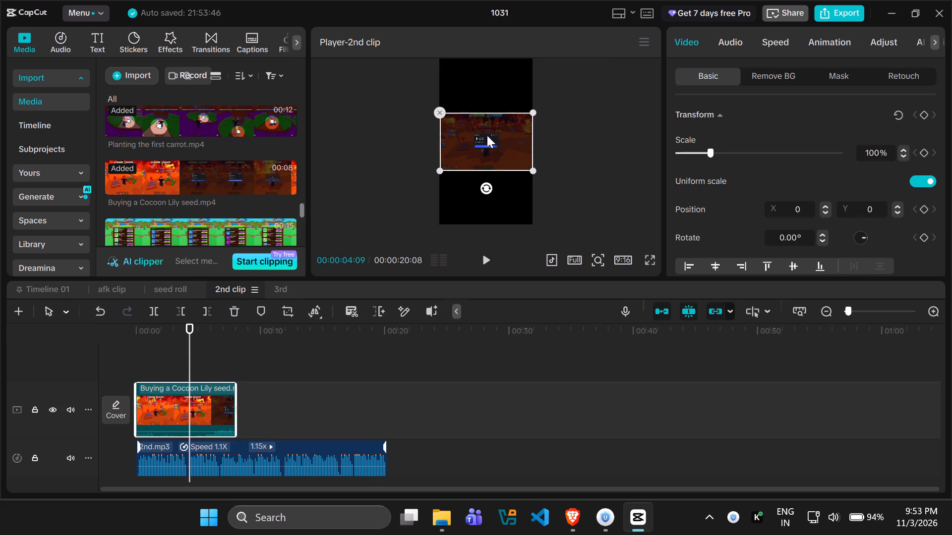
Enlarge the Buying a Cocoon Lily seed clip to 285% so it fills the 9:16 frame.
drag(535, 168, 612, 351)
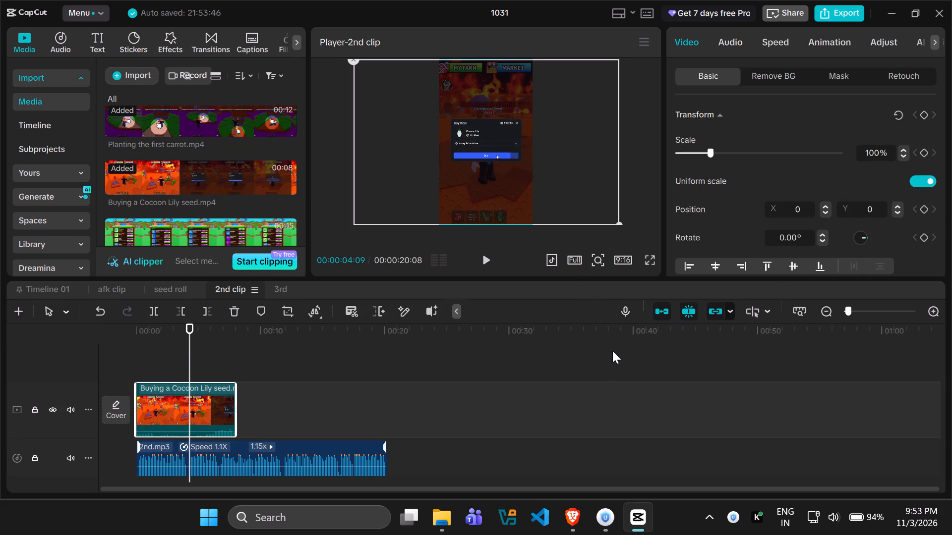
drag(612, 351, 611, 351)
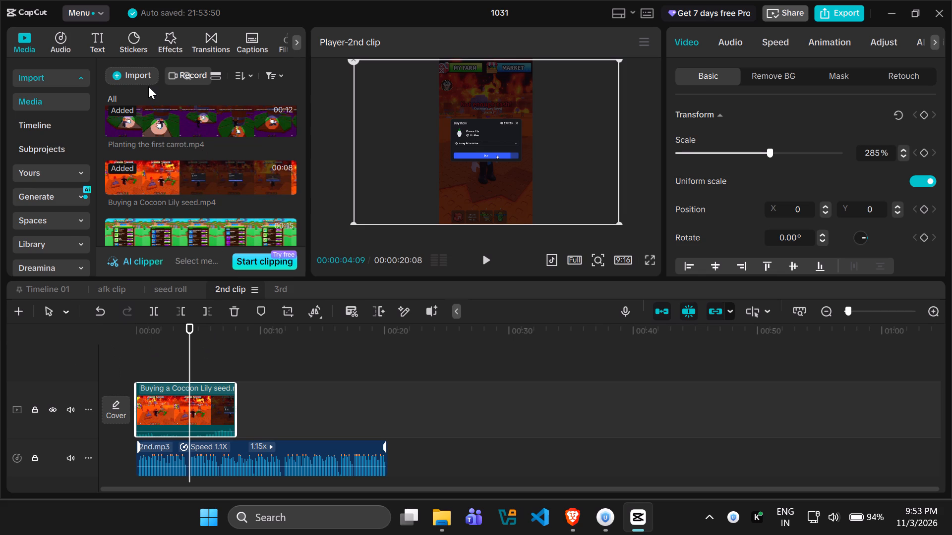
From the media import dialog, permanently delete the Scrub or die folder inside bloxclips' audio Voice Over folder.
click(143, 80)
click(154, 98)
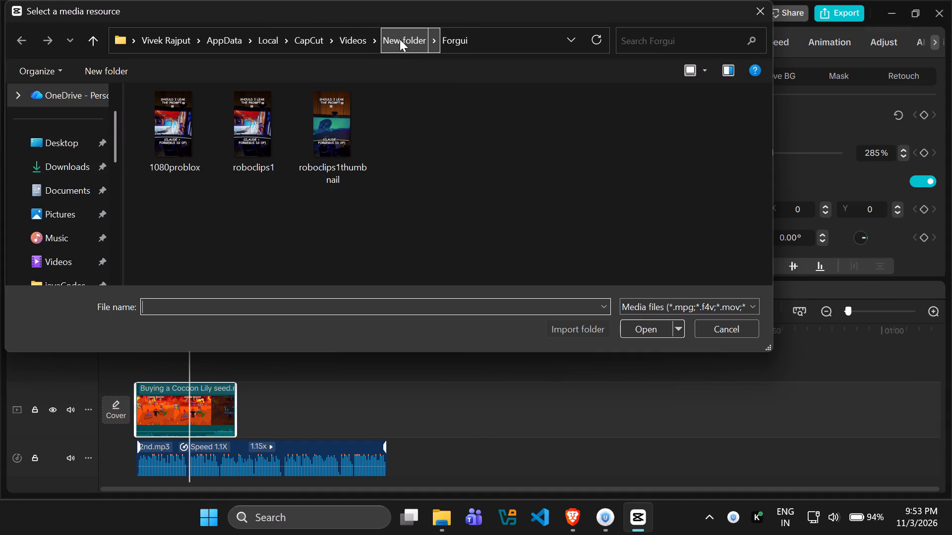
scroll(79, 222, down, 1)
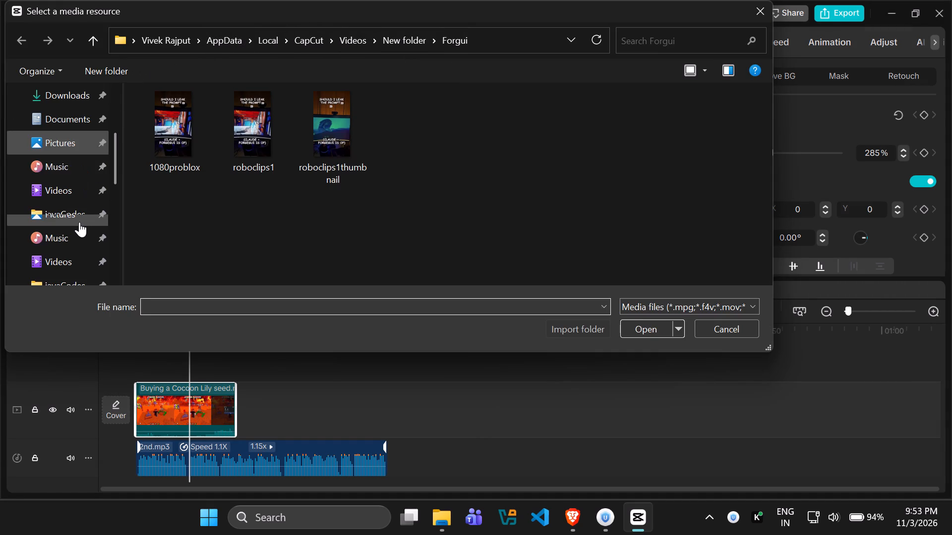
scroll(79, 222, down, 3)
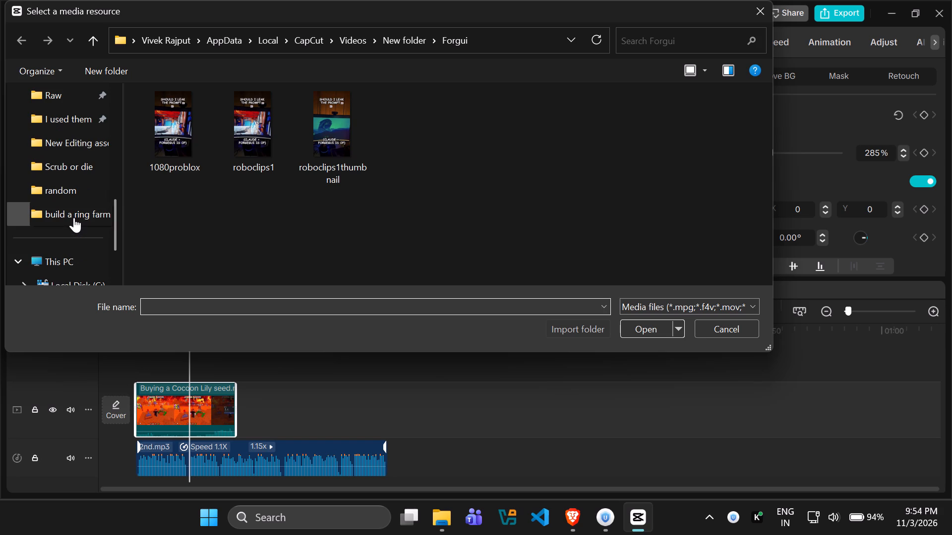
click(74, 165)
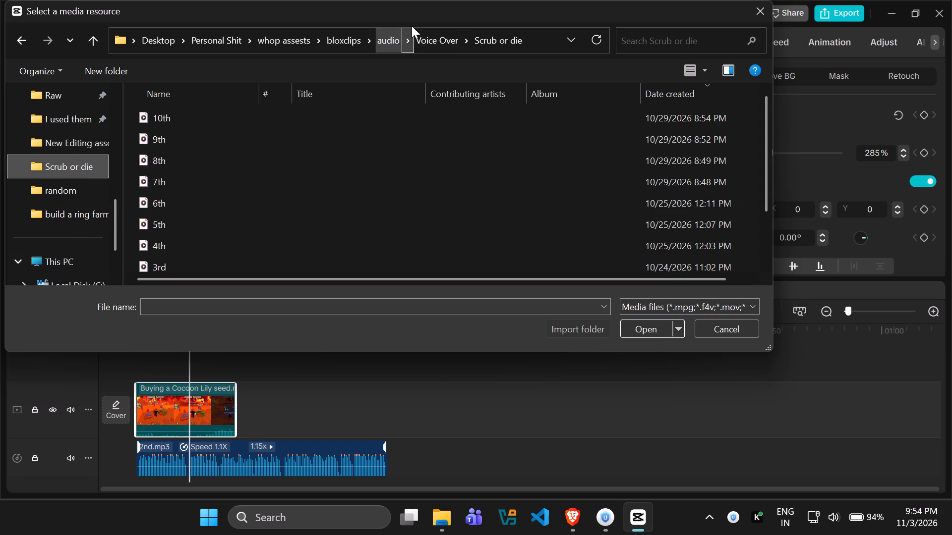
click(445, 38)
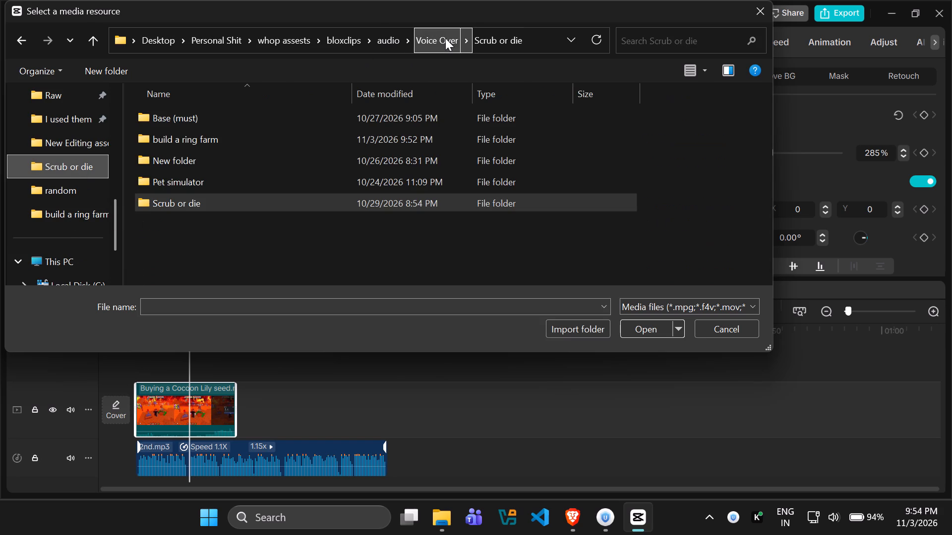
click(166, 204)
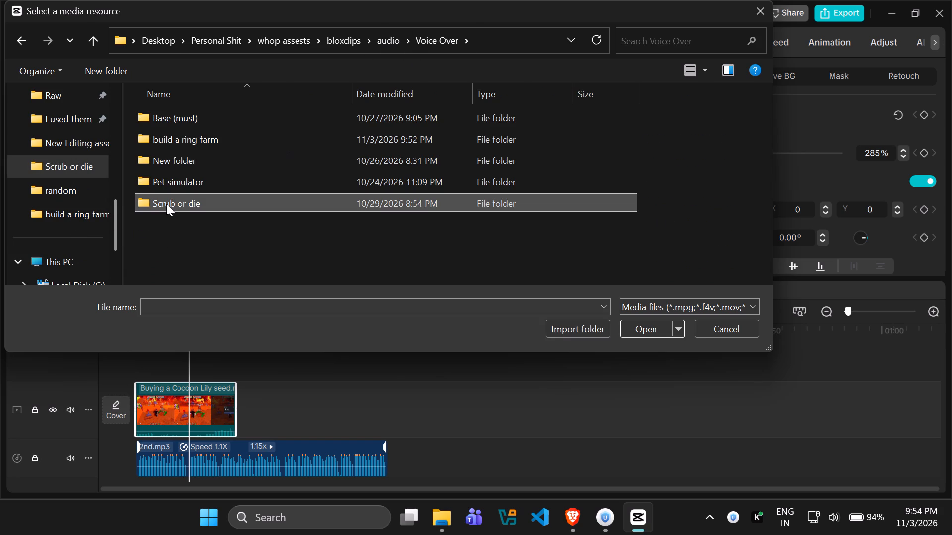
key(shift+Delete)
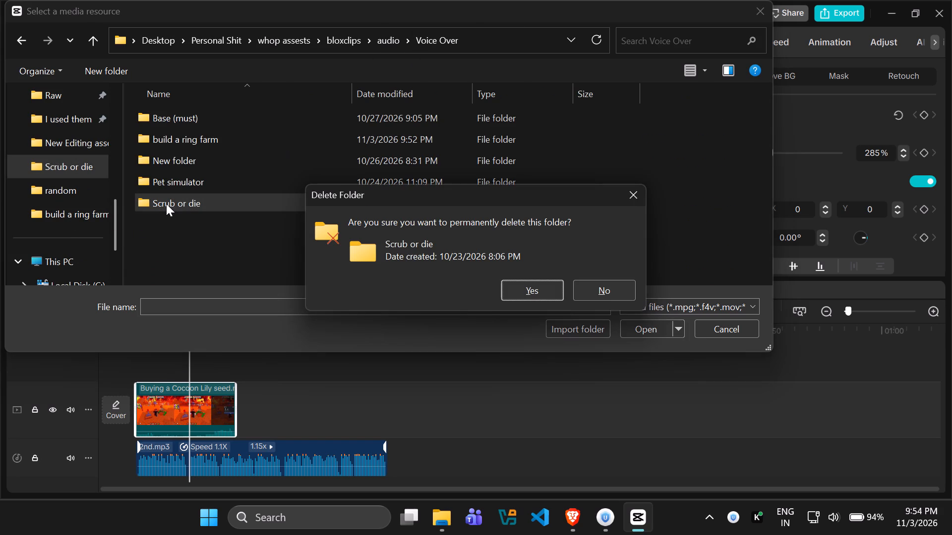
key(Return)
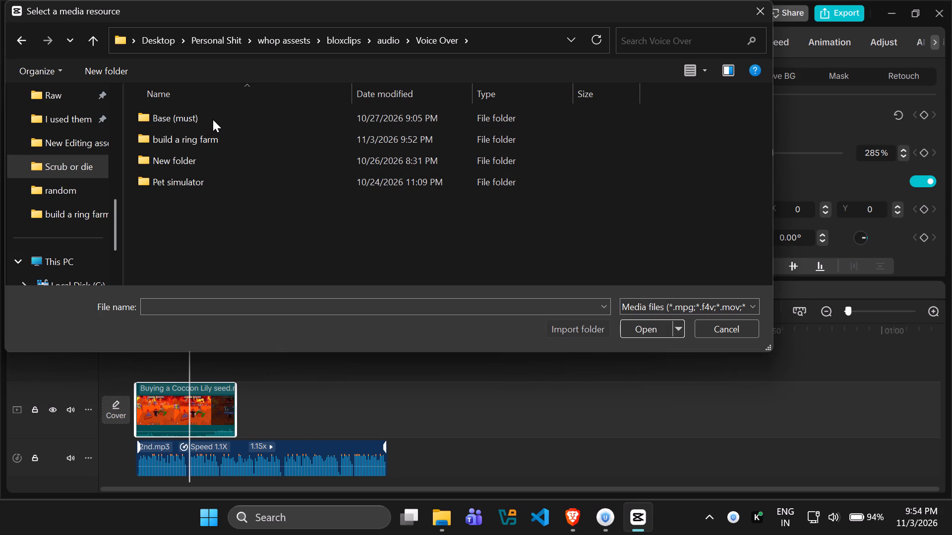
Browse to bloxclips' video Clips Raw folder and permanently delete its scrub or die folder.
double_click(213, 119)
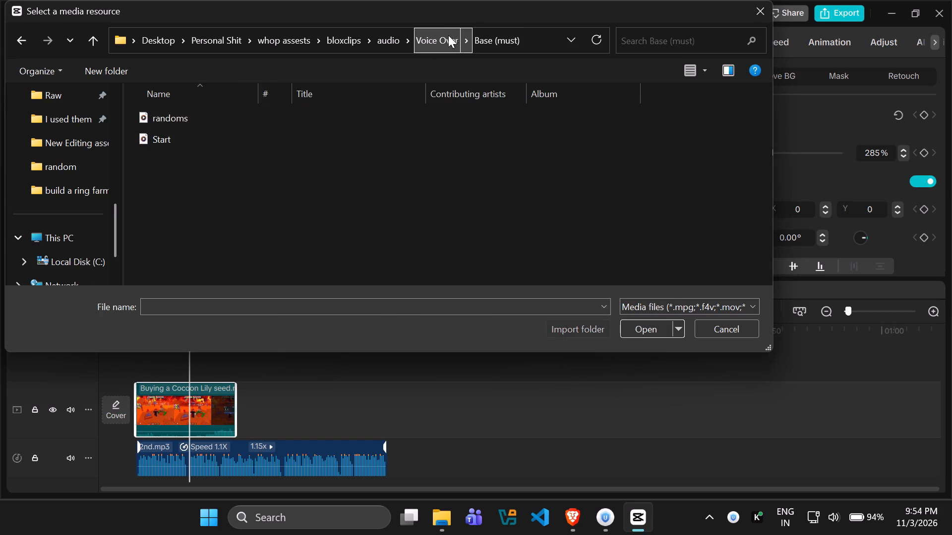
click(431, 39)
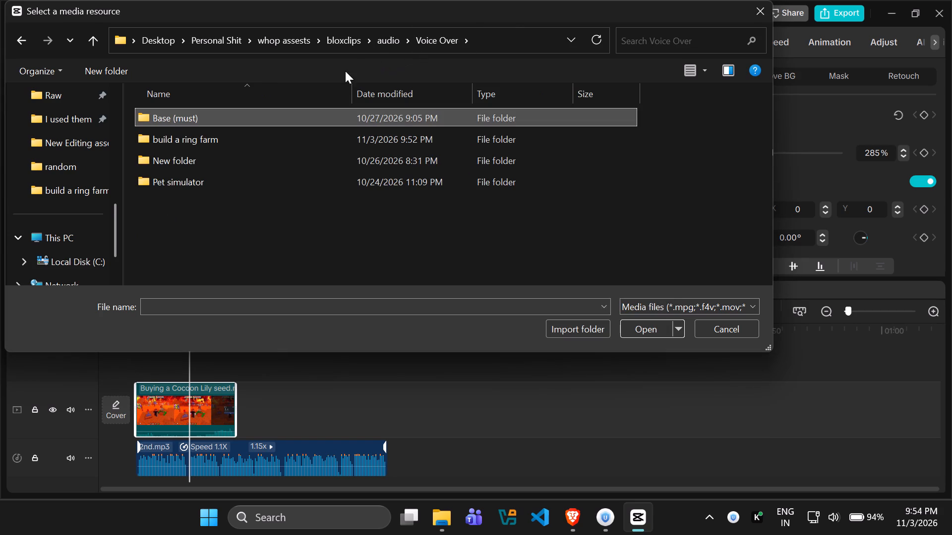
click(377, 44)
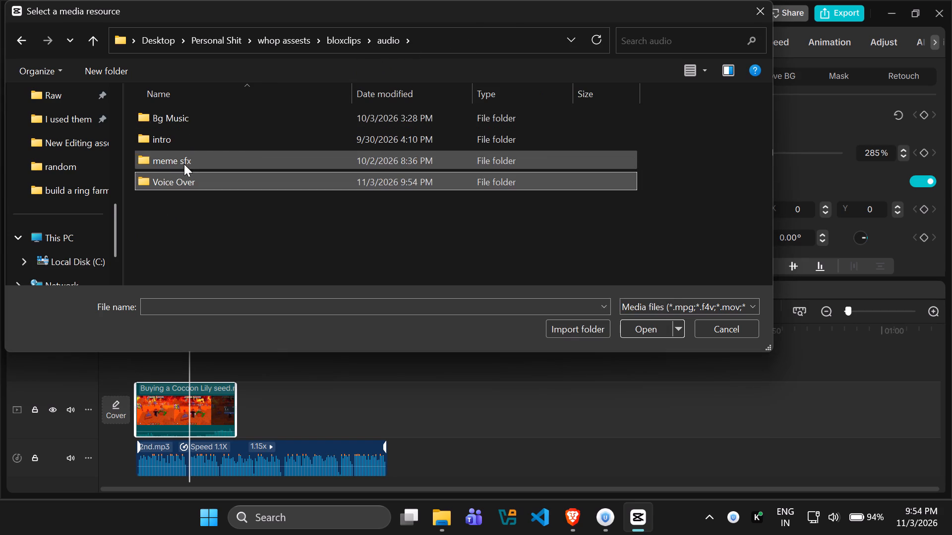
click(340, 38)
click(160, 151)
double_click(161, 154)
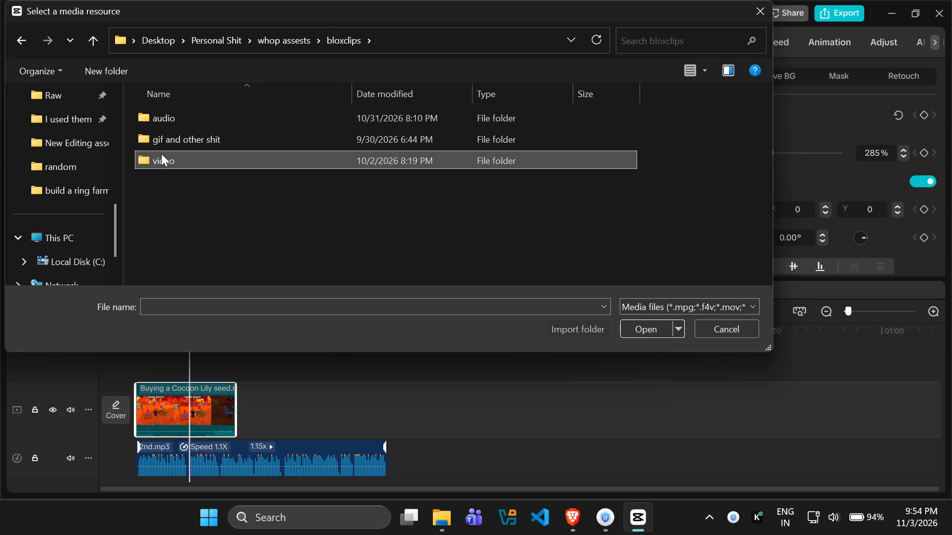
double_click(181, 125)
double_click(187, 137)
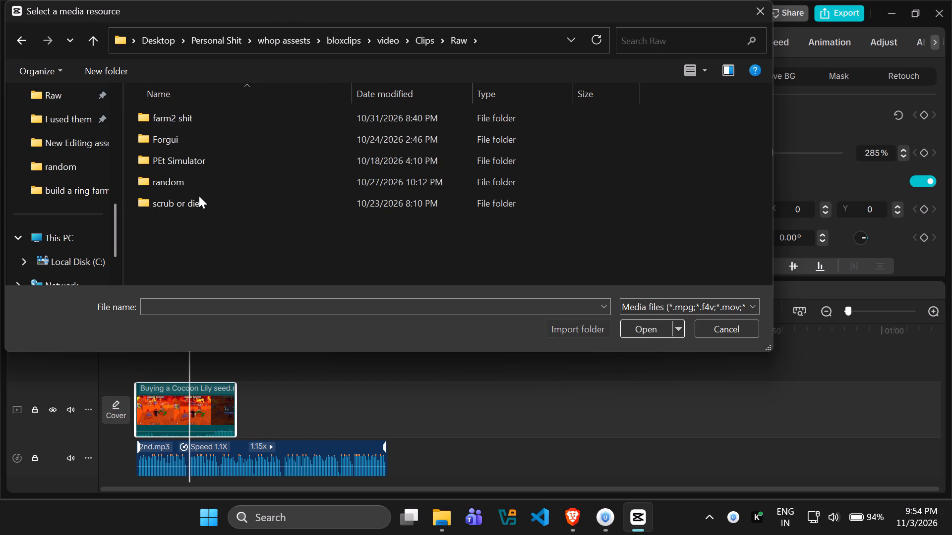
click(201, 200)
key(shift+Delete)
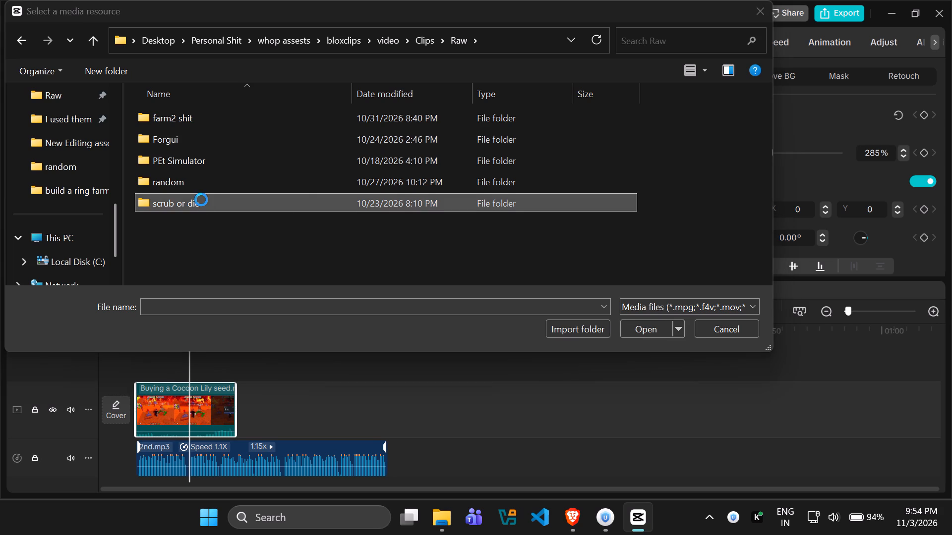
key(Return)
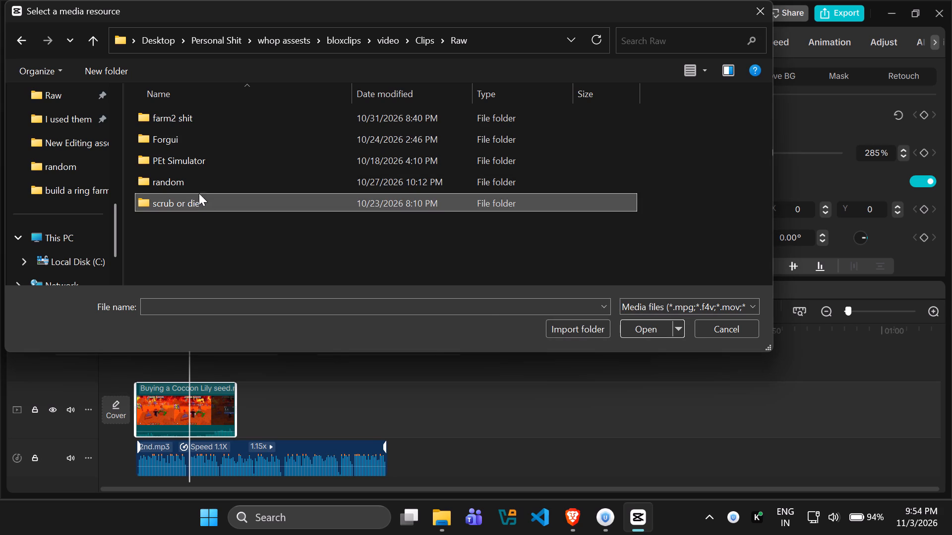
Import Epic Cocoon Lily ($9.4k a minute) from the Ring Farm & Growing folder in farm2's Clips (part 2 of 3).
double_click(303, 178)
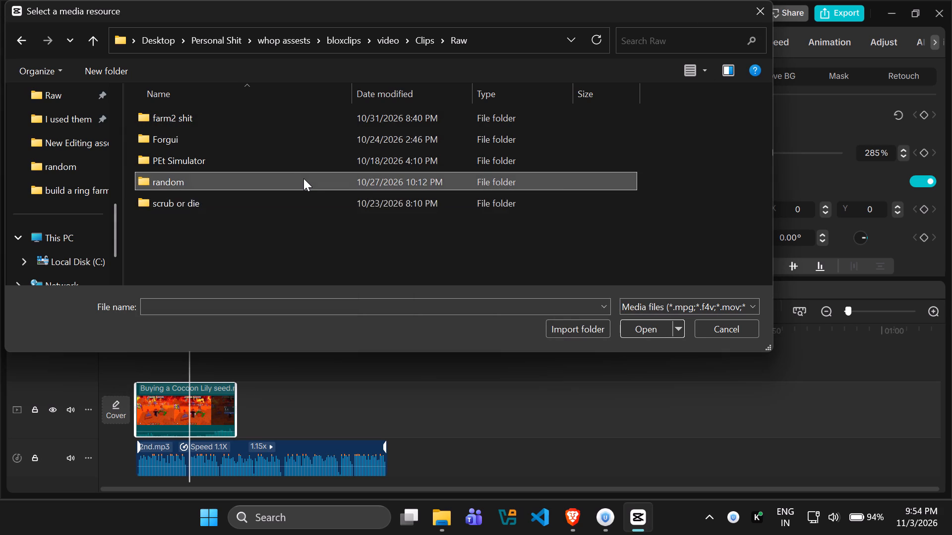
click(27, 36)
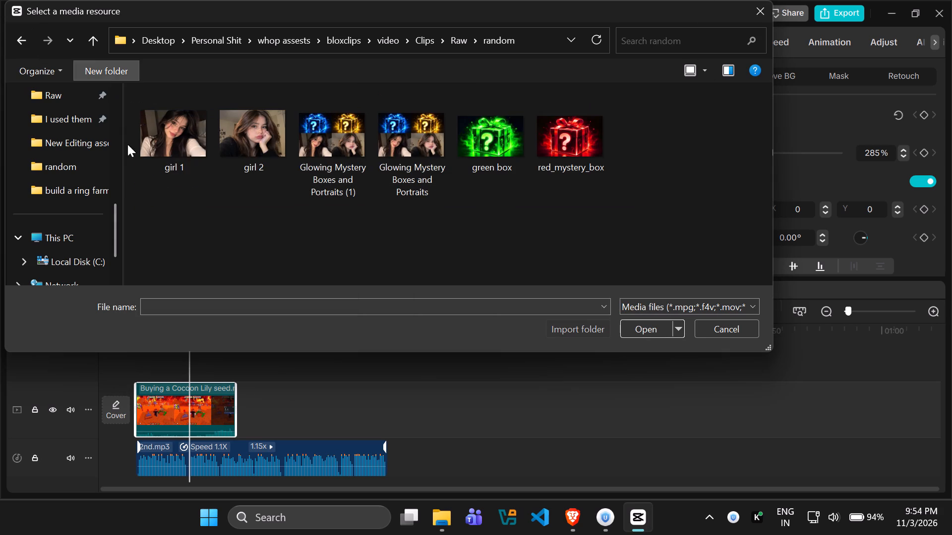
double_click(196, 187)
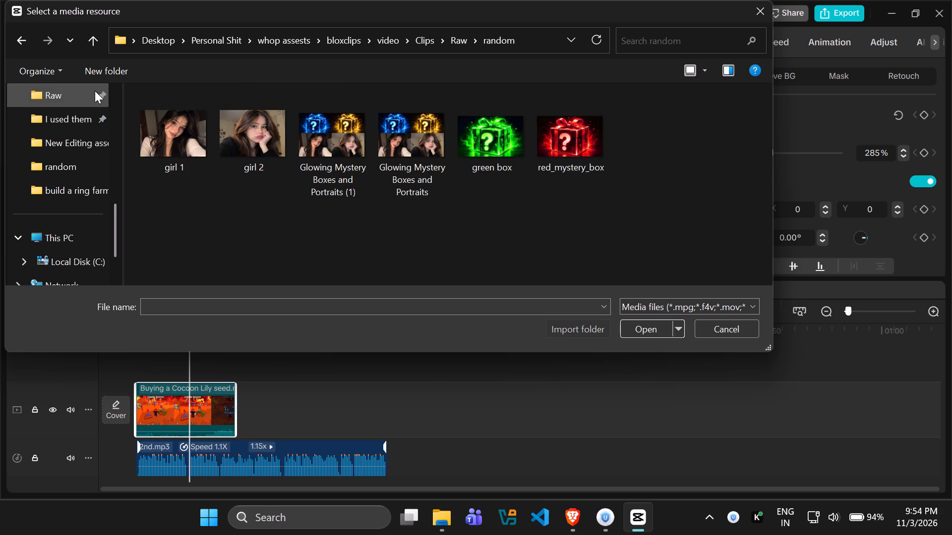
click(13, 43)
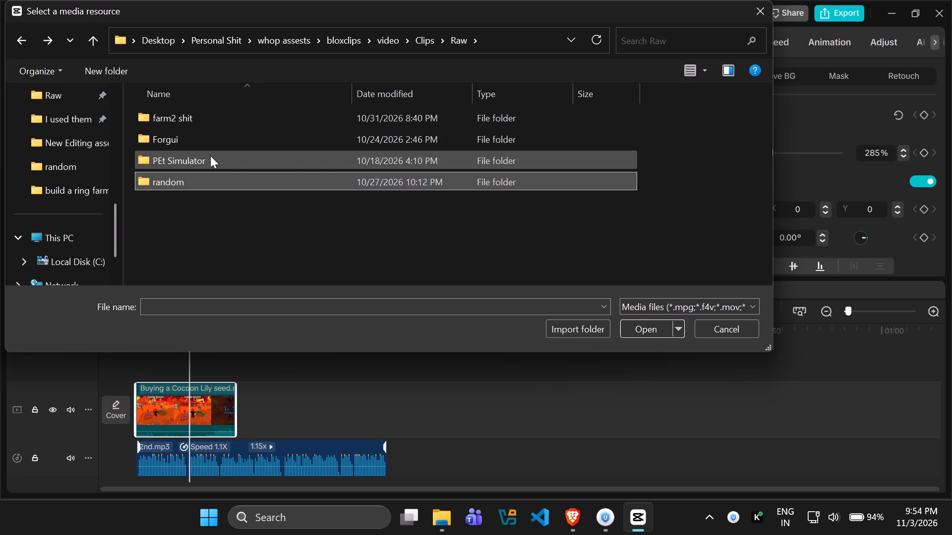
double_click(221, 110)
click(224, 116)
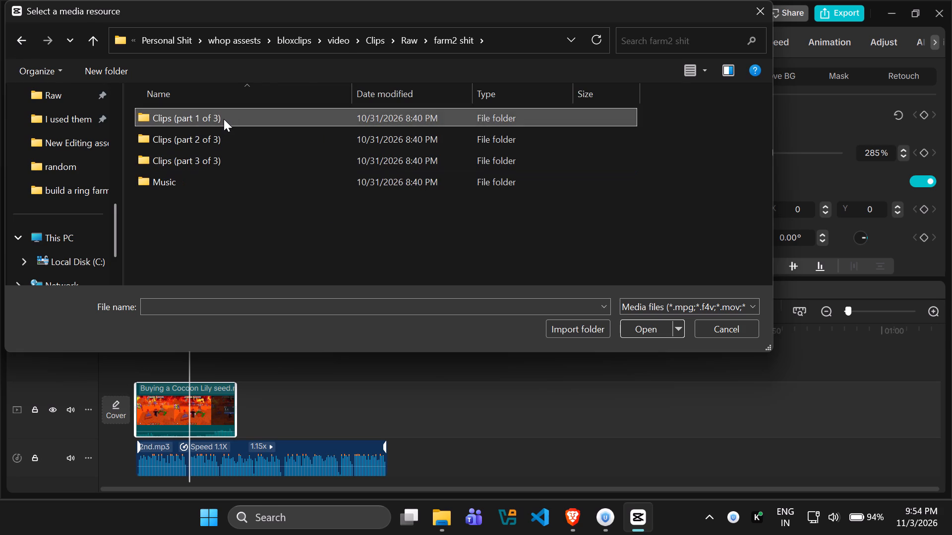
double_click(228, 137)
double_click(226, 124)
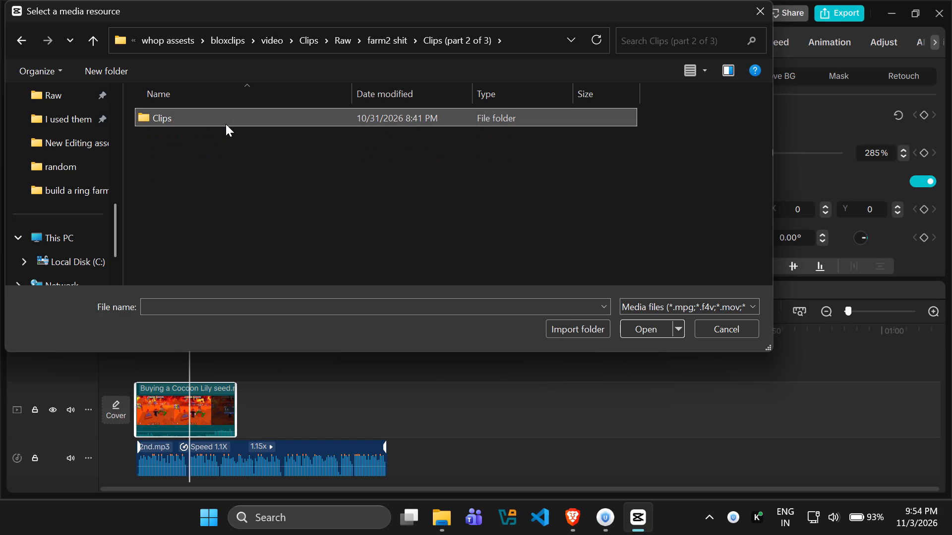
double_click(231, 158)
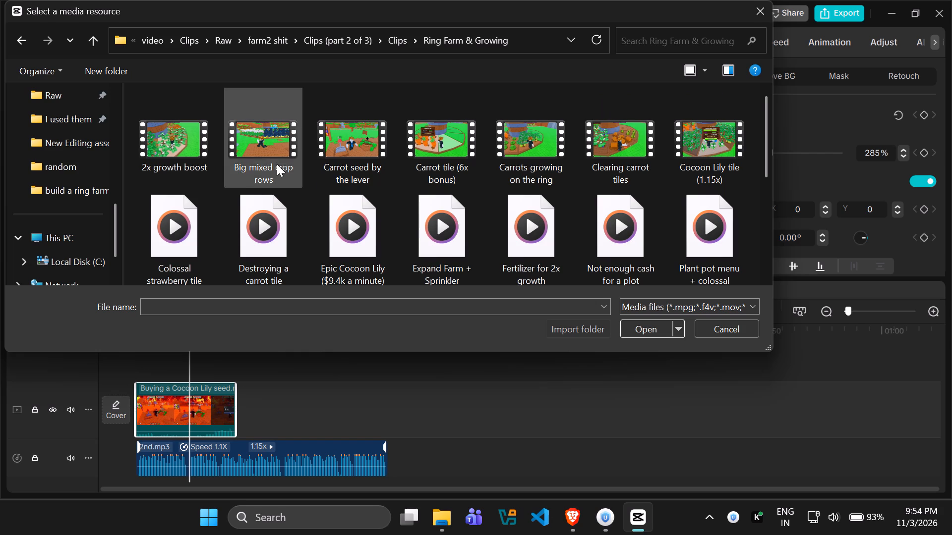
click(199, 148)
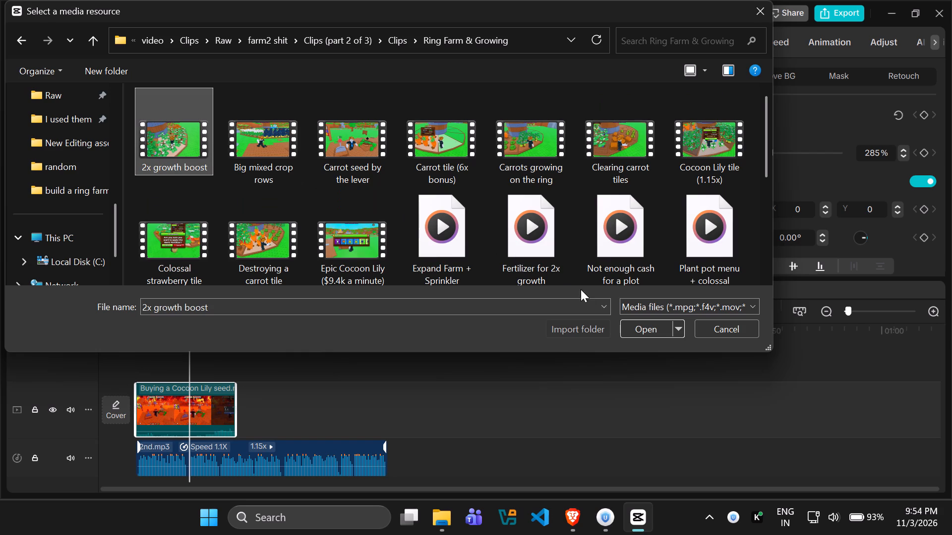
click(361, 223)
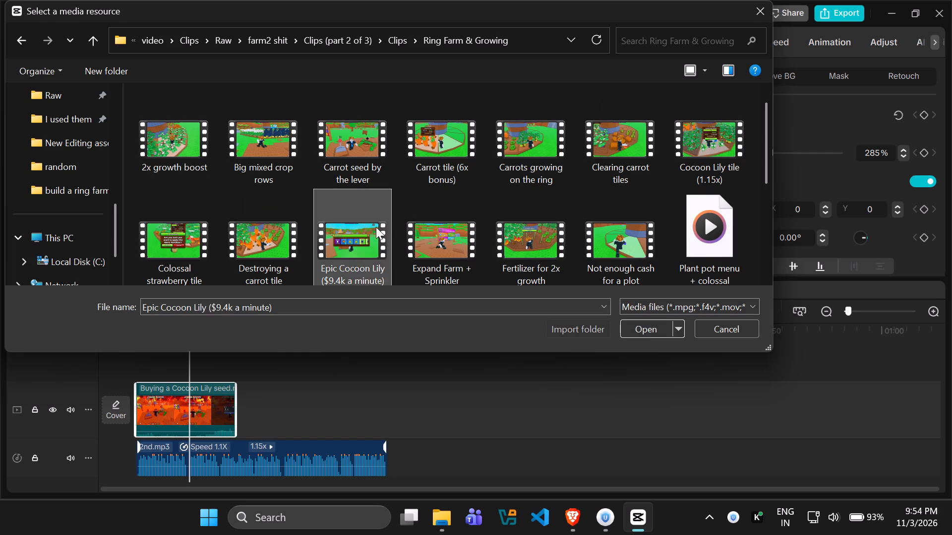
click(655, 326)
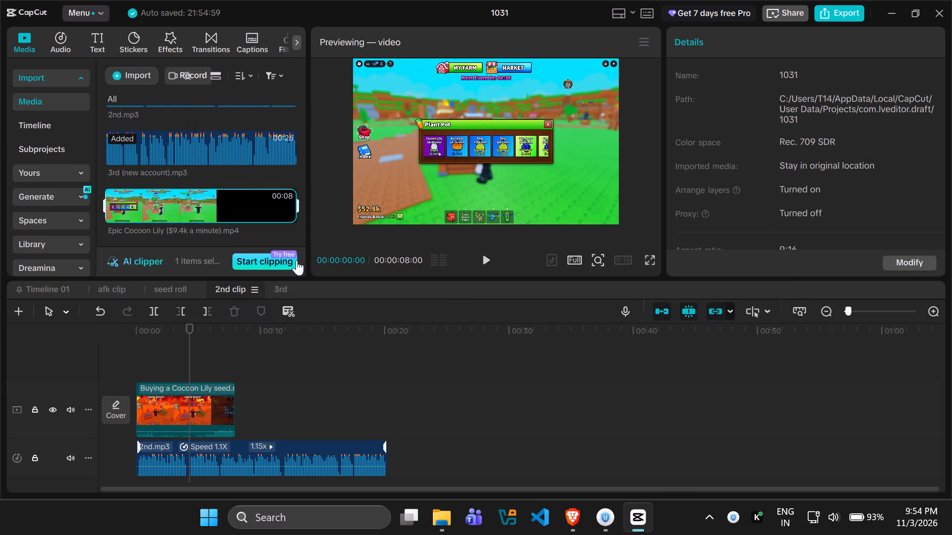
Place the Epic Cocoon Lily clip on the 2nd clip's video track directly after Buying a Cocoon Lily seed.
drag(185, 355, 176, 353)
drag(180, 185, 277, 272)
drag(215, 201, 284, 398)
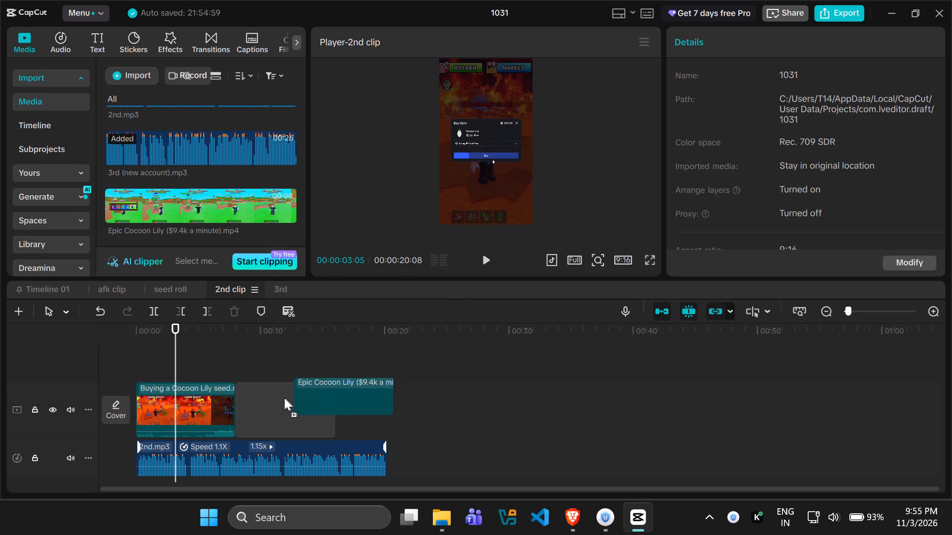
drag(284, 398, 253, 404)
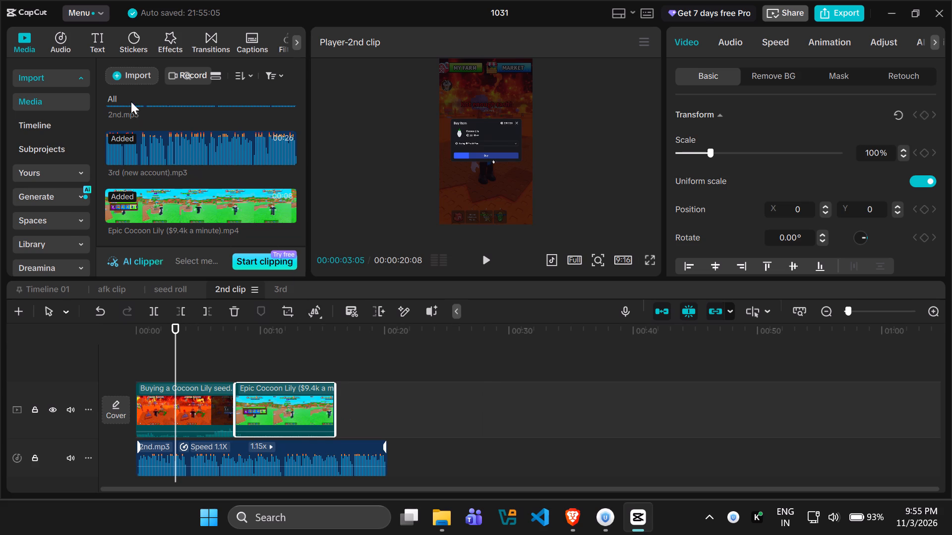
Look through the Ring Farm & Growing folder for further footage to import for the 2nd clip.
click(129, 71)
click(146, 100)
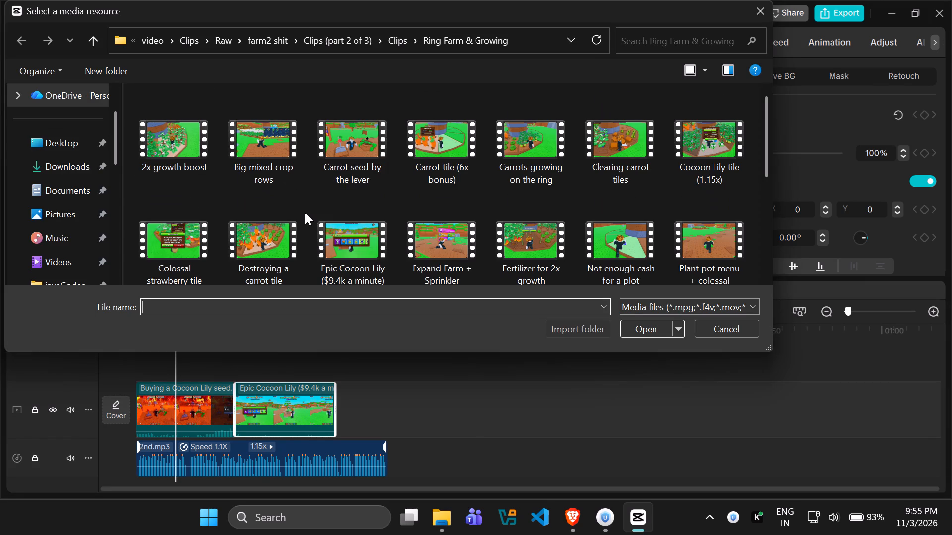
scroll(305, 213, down, 3)
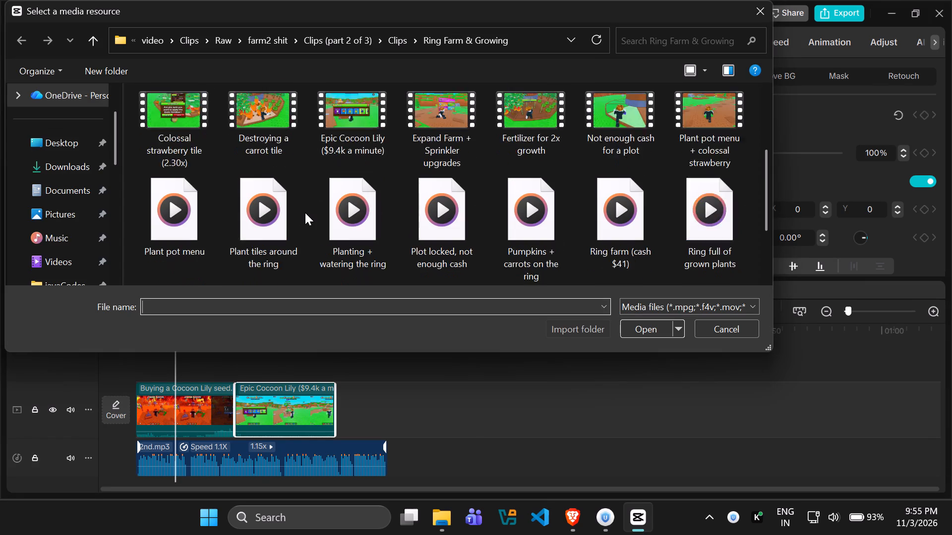
scroll(305, 213, down, 3)
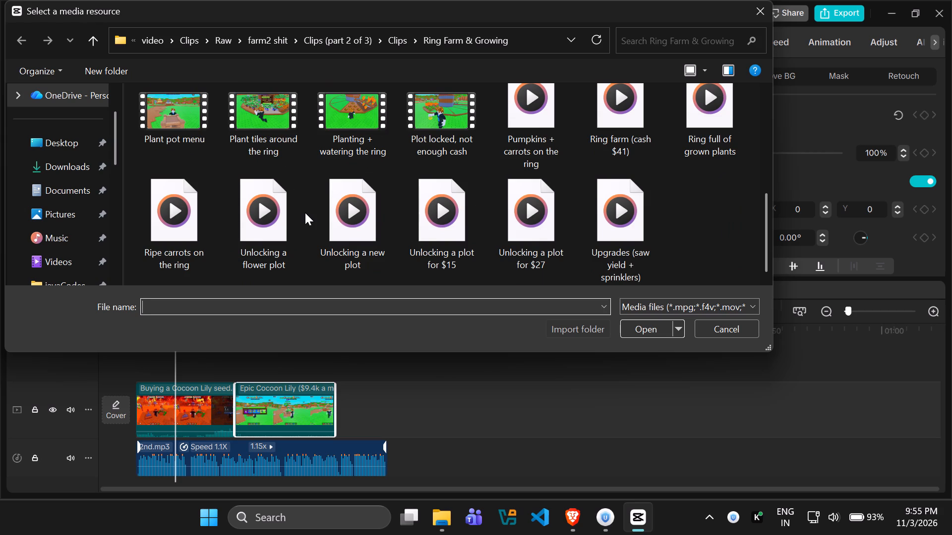
scroll(305, 212, up, 1)
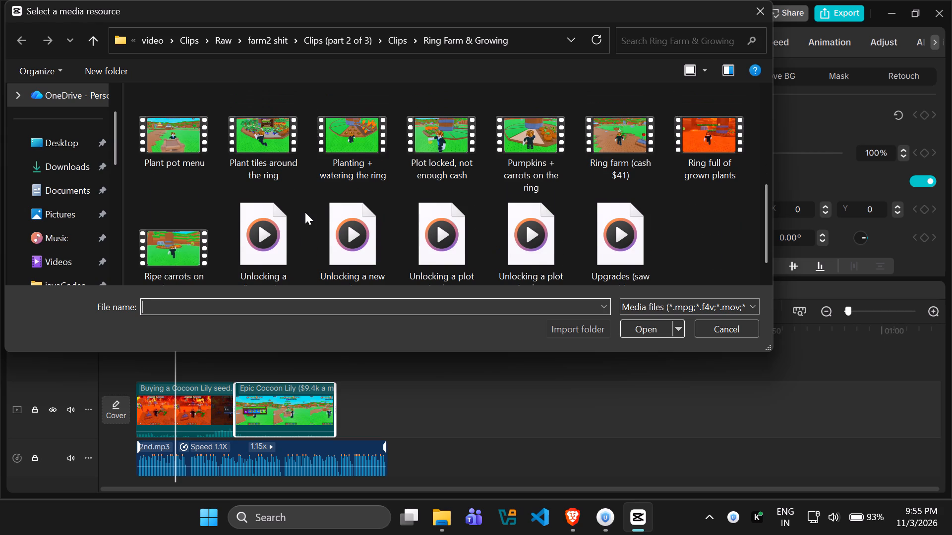
scroll(305, 212, up, 2)
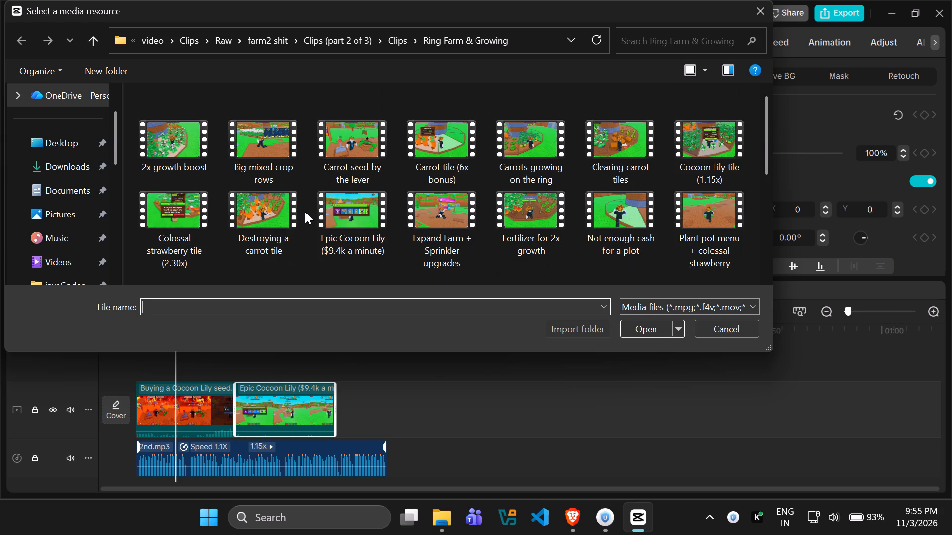
scroll(305, 212, up, 2)
click(717, 330)
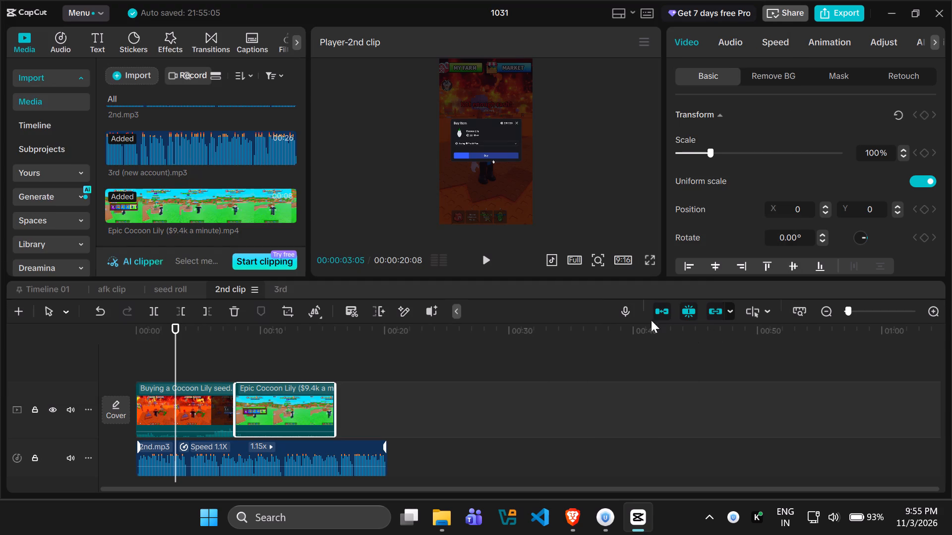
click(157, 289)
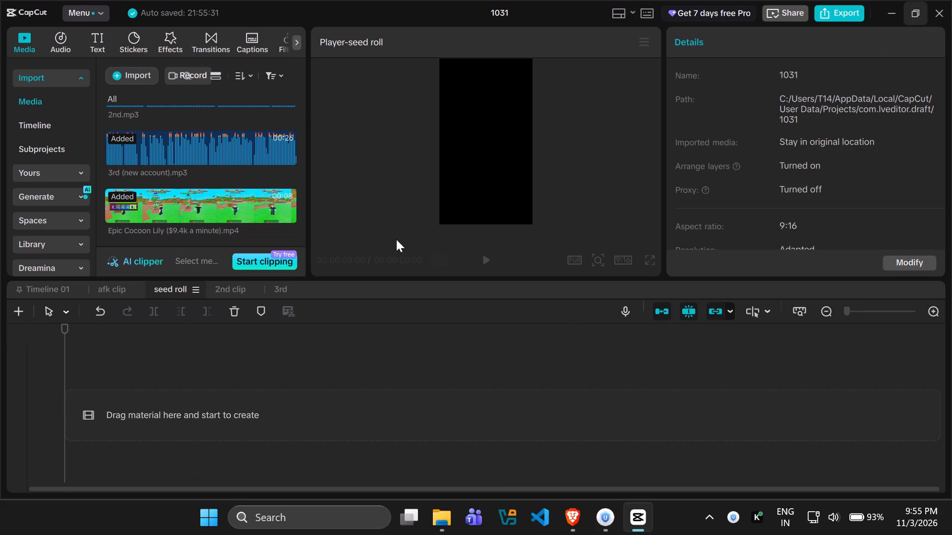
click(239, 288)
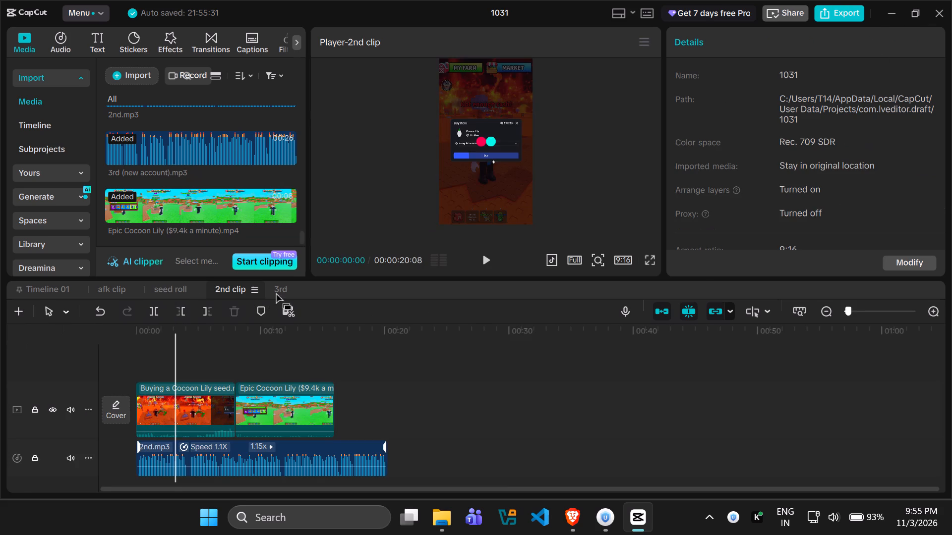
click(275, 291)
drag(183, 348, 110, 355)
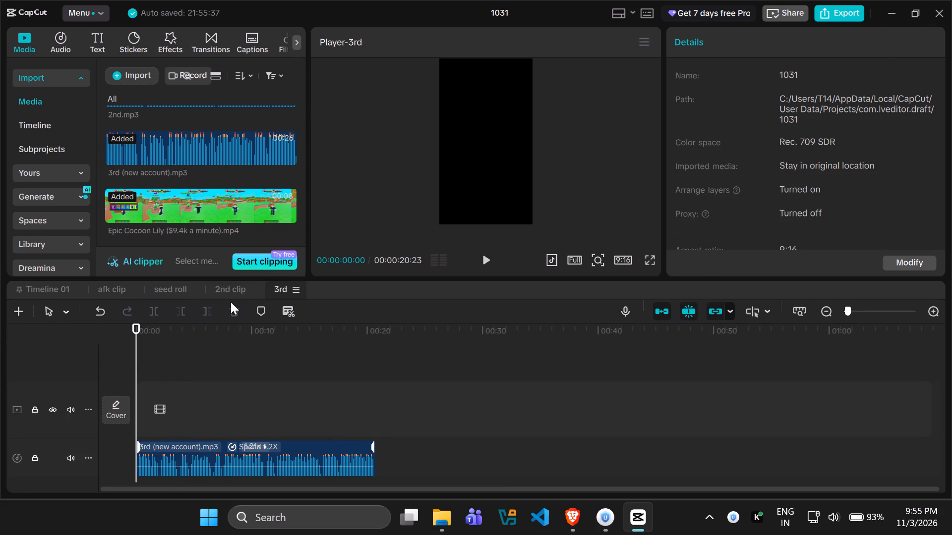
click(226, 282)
Place Planting the first carrot.mp4 on the 2nd clip's main video track directly after the Epic Cocoon Lily clip.
scroll(185, 197, up, 3)
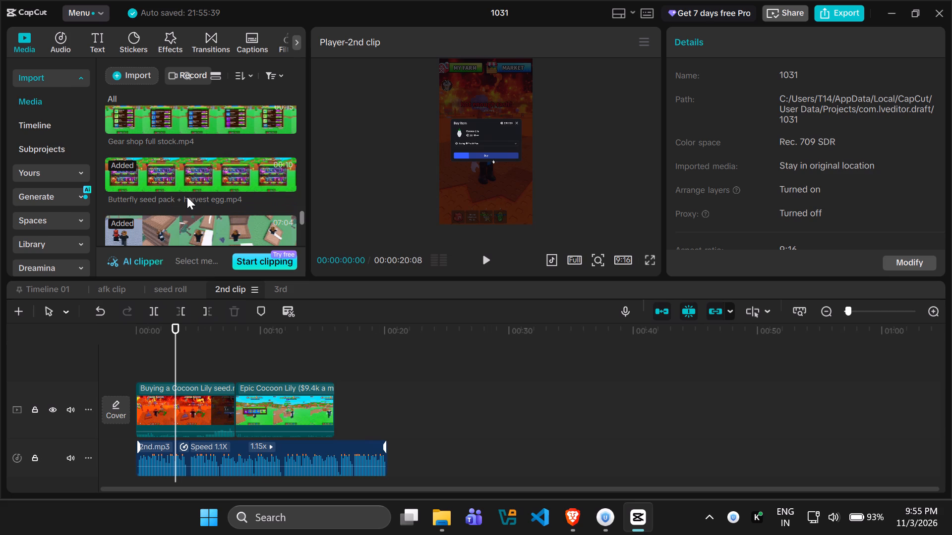
scroll(187, 197, up, 4)
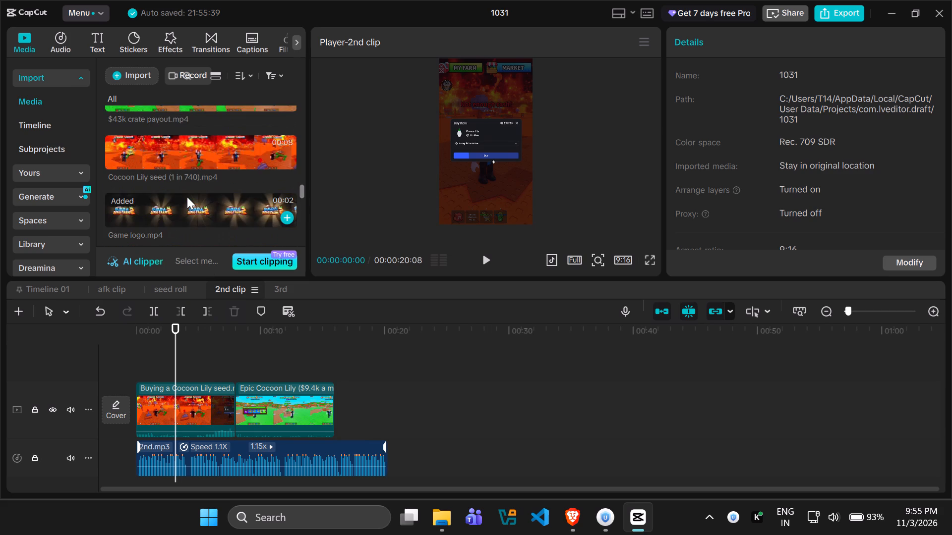
scroll(187, 197, down, 1)
drag(161, 201, 275, 235)
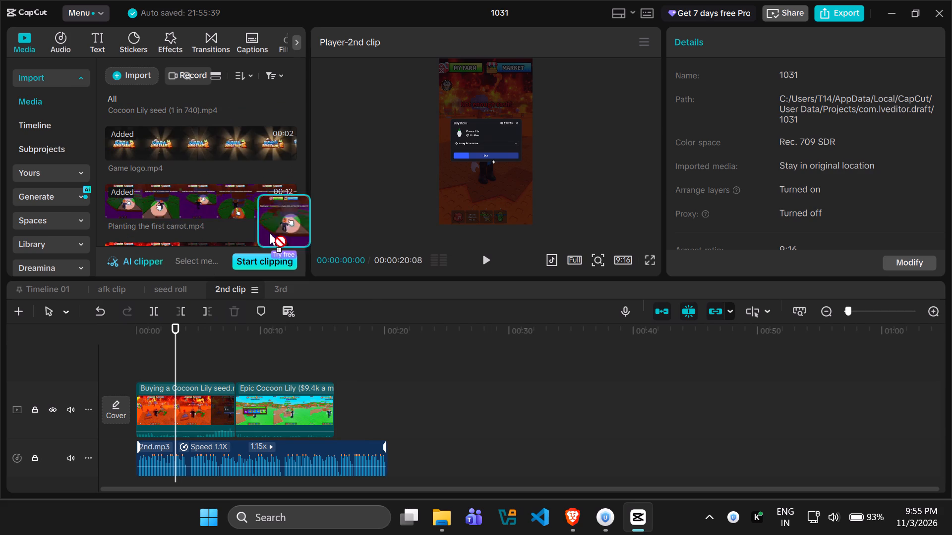
drag(275, 235, 334, 424)
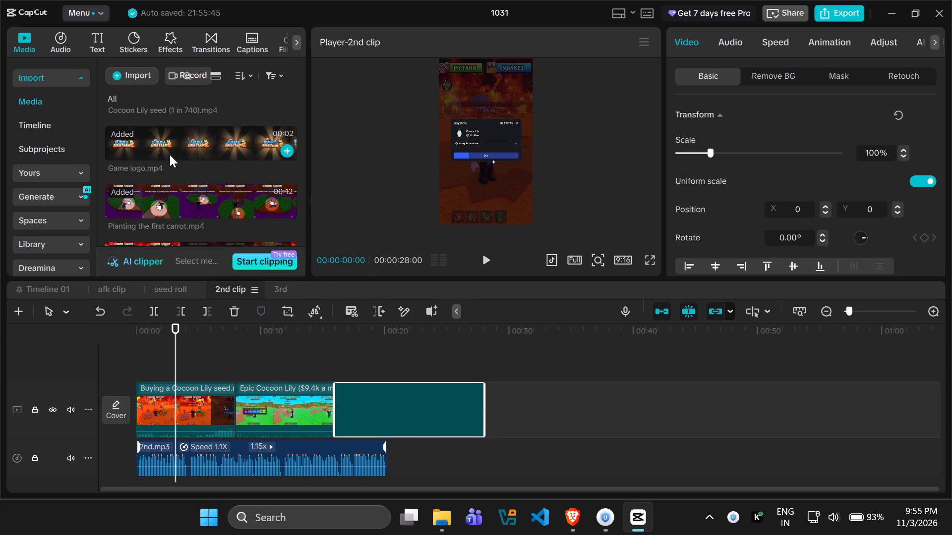
Add Gear shop full stock.mp4 to the main video track directly after Planting the first carrot.
scroll(170, 155, down, 3)
scroll(175, 188, up, 1)
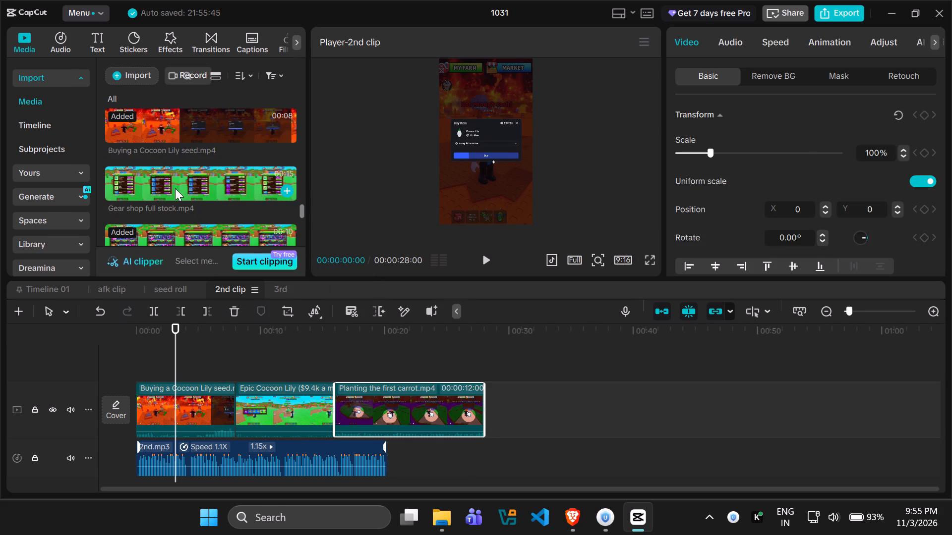
click(167, 185)
drag(143, 183, 495, 416)
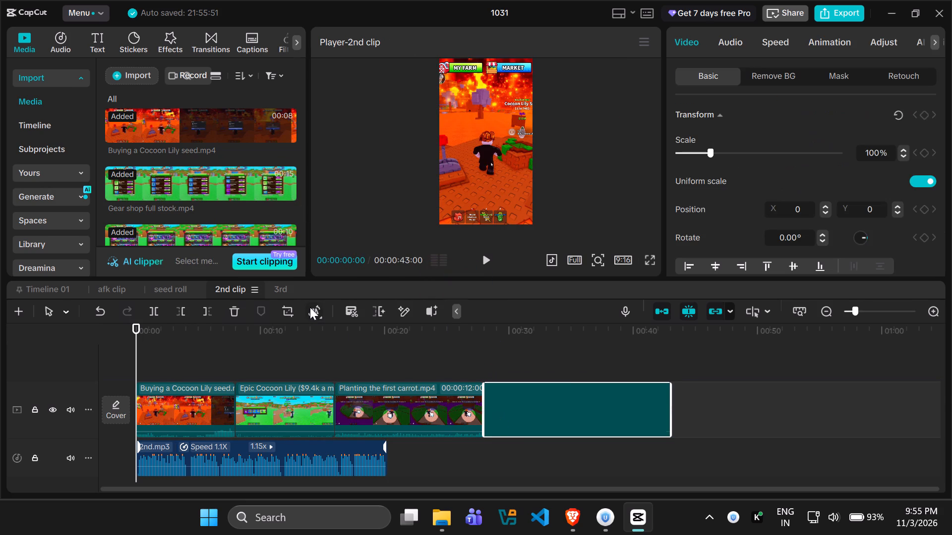
Place Cocoon Lily seed (1 in 740).mp4 on a new track above the main video track, starting at 00:00.
scroll(171, 221, up, 4)
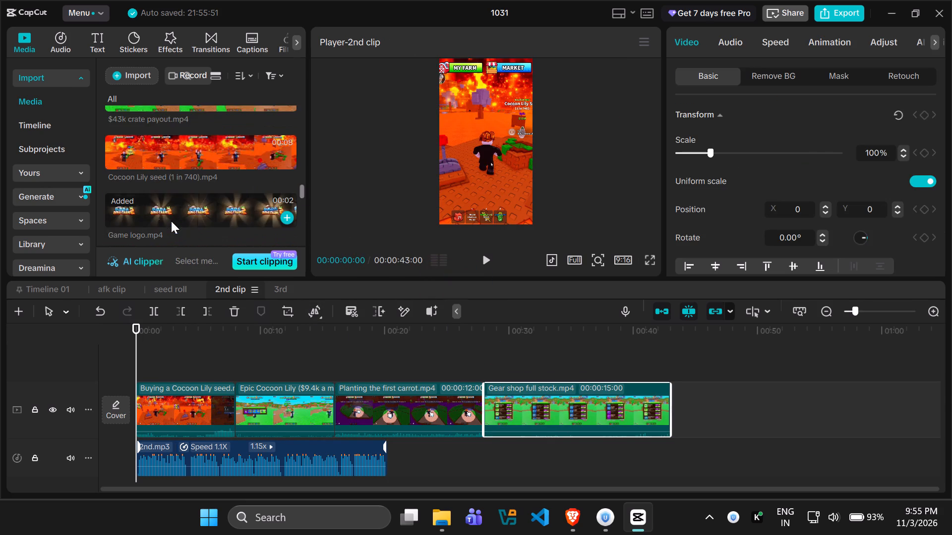
click(171, 218)
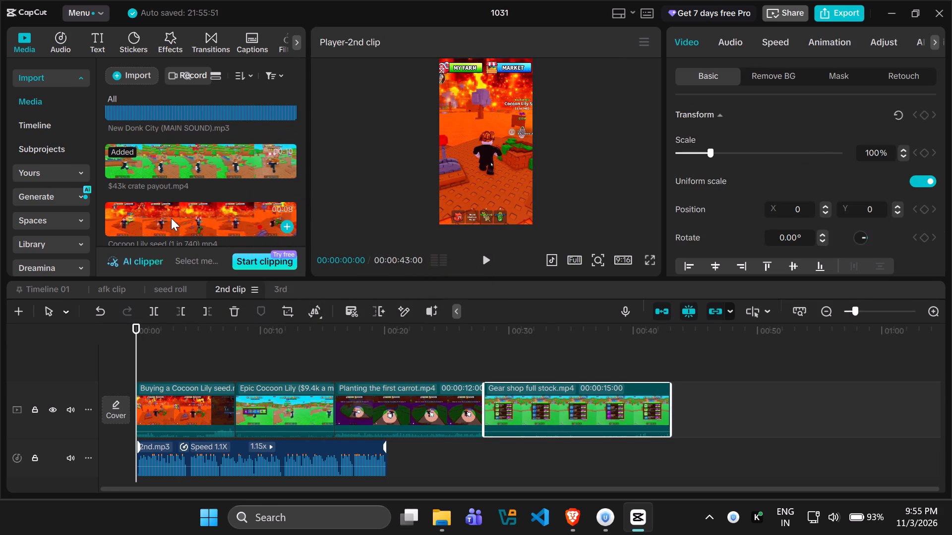
drag(166, 217, 138, 365)
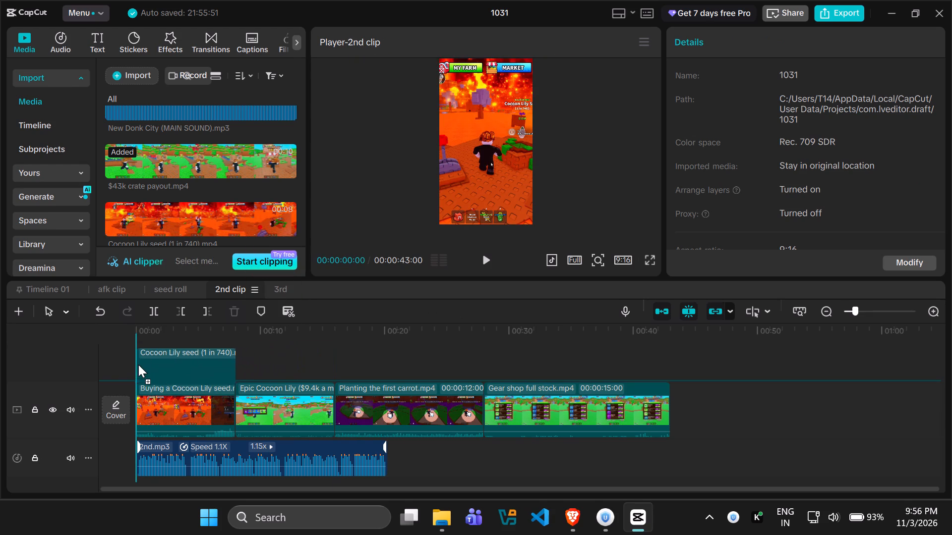
drag(138, 365, 136, 363)
Delete the Buying a Cocoon Lily seed clip from the start of the main video track.
click(170, 429)
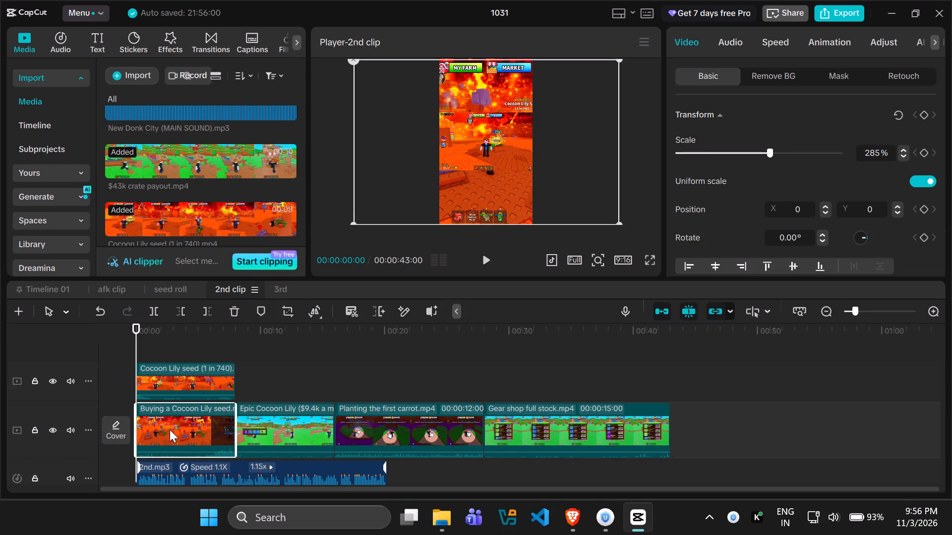
key(Delete)
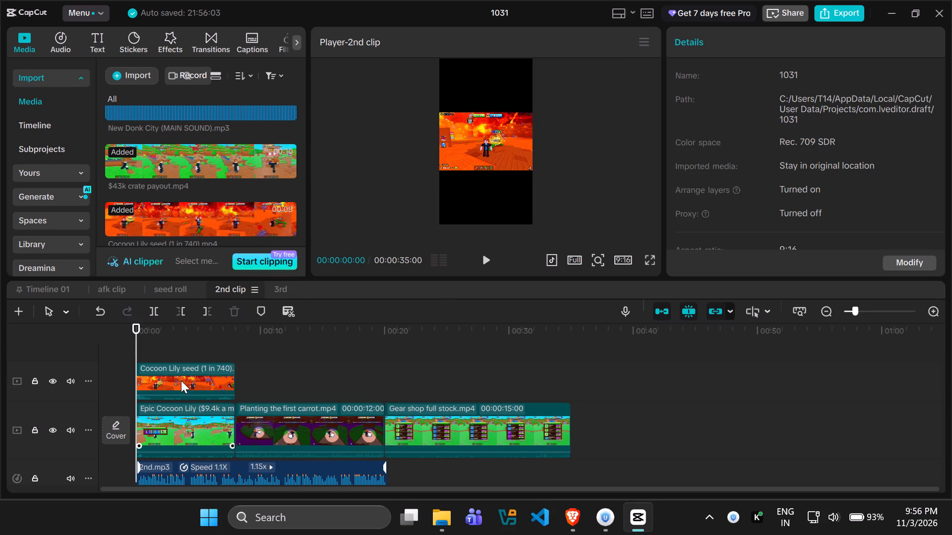
Move the Cocoon Lily seed (1 in 740) clip to the end of the main video track, after Gear shop full stock.
drag(181, 380, 620, 430)
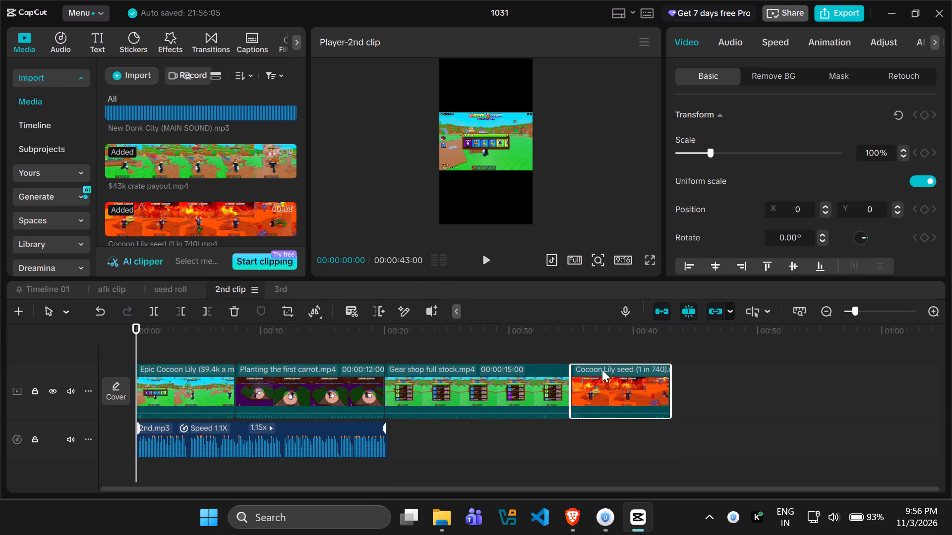
Select all four video clips and enlarge the picture to 285% so it fills the height of the 9:16 frame.
ctrl+click(176, 384)
ctrl+click(280, 387)
ctrl+click(480, 387)
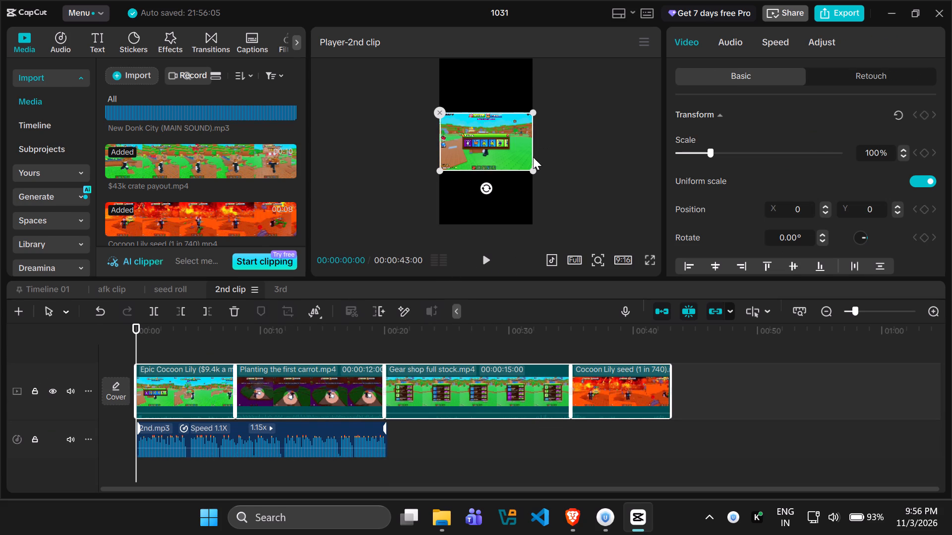
drag(530, 170, 603, 335)
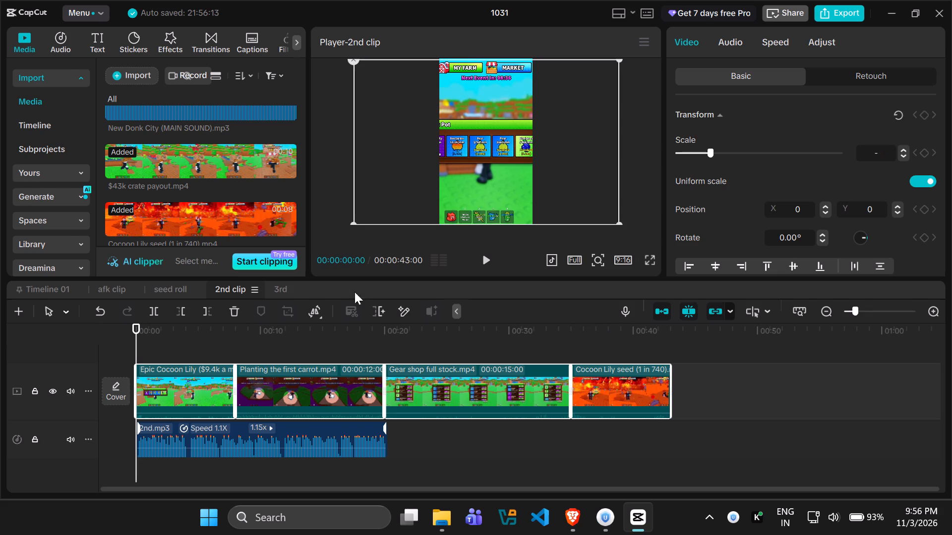
Shift the Epic Cocoon Lily clip's picture sideways to about X 474, Y 0 so the plant and character fit the frame.
key(space)
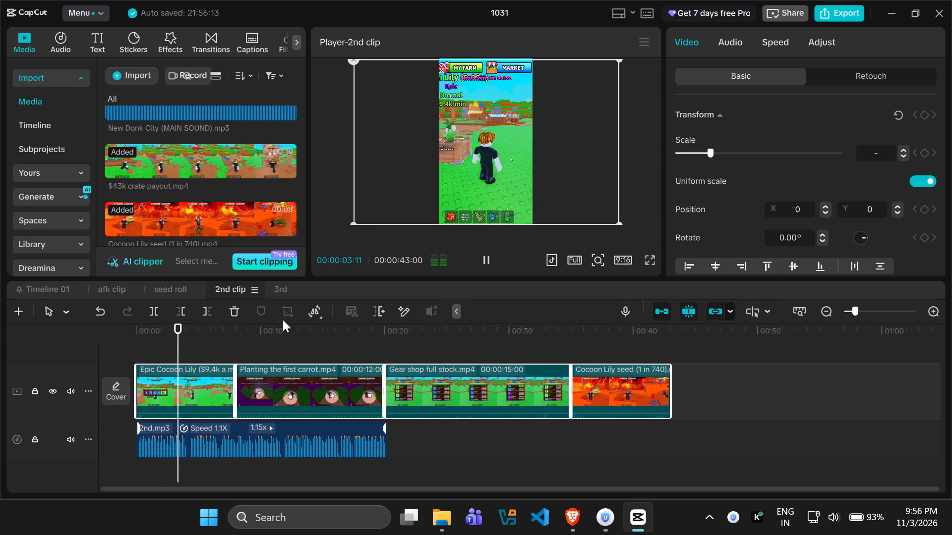
key(space)
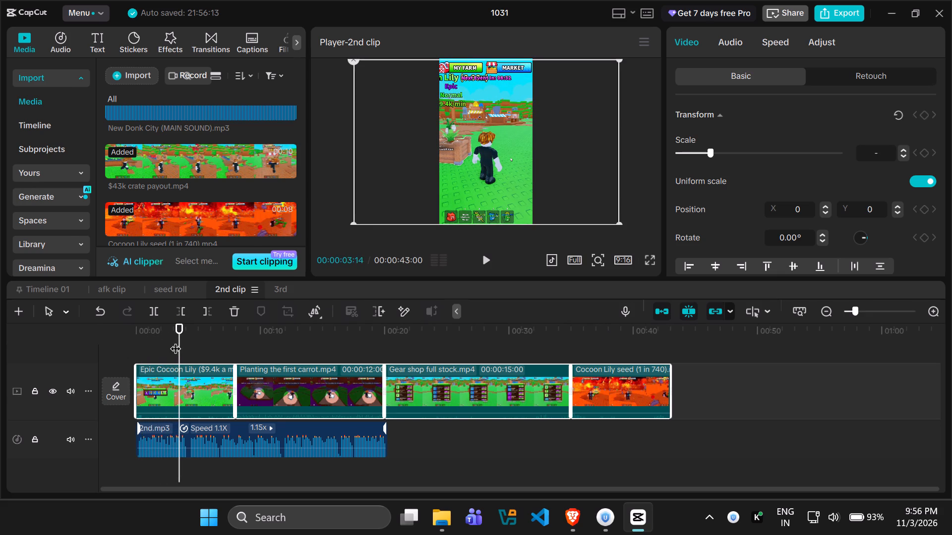
drag(494, 153, 536, 153)
click(190, 386)
drag(462, 134, 528, 134)
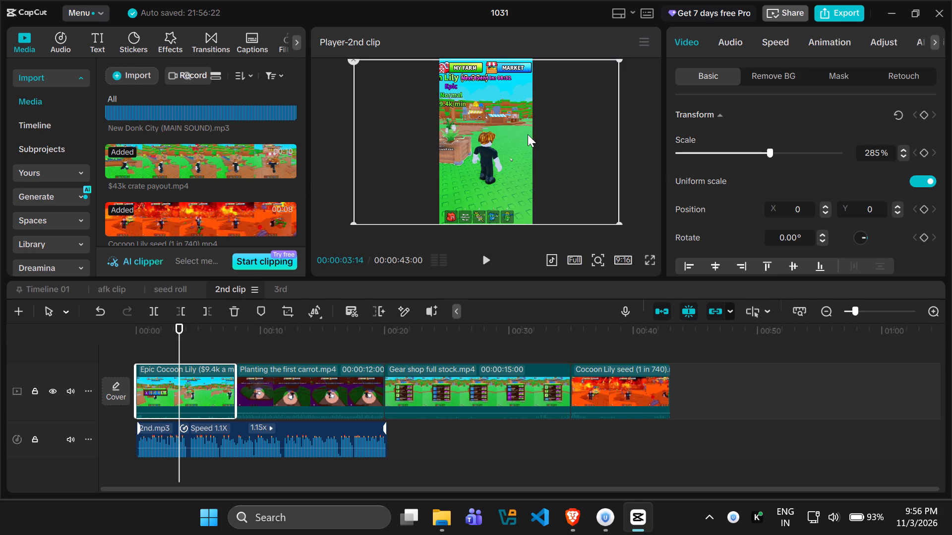
drag(528, 134, 486, 136)
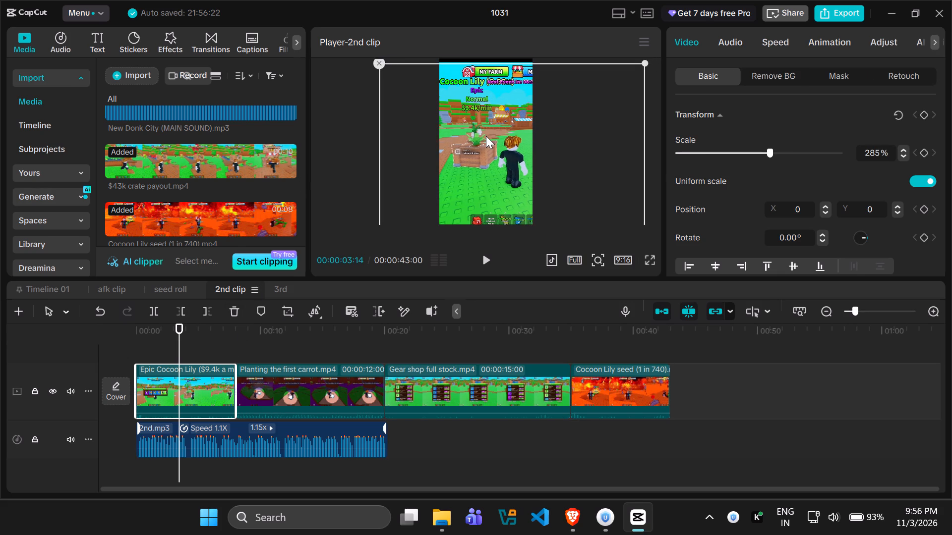
drag(486, 136, 481, 134)
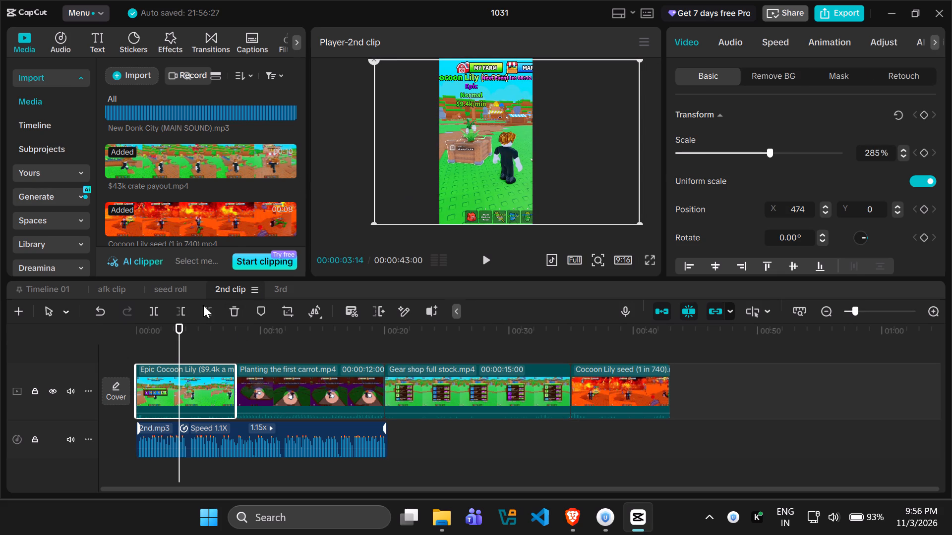
Play the opening against the voice-over and trim off the Epic Cocoon Lily clip's end after about 00:00:03:23.
drag(187, 335, 101, 335)
key(space)
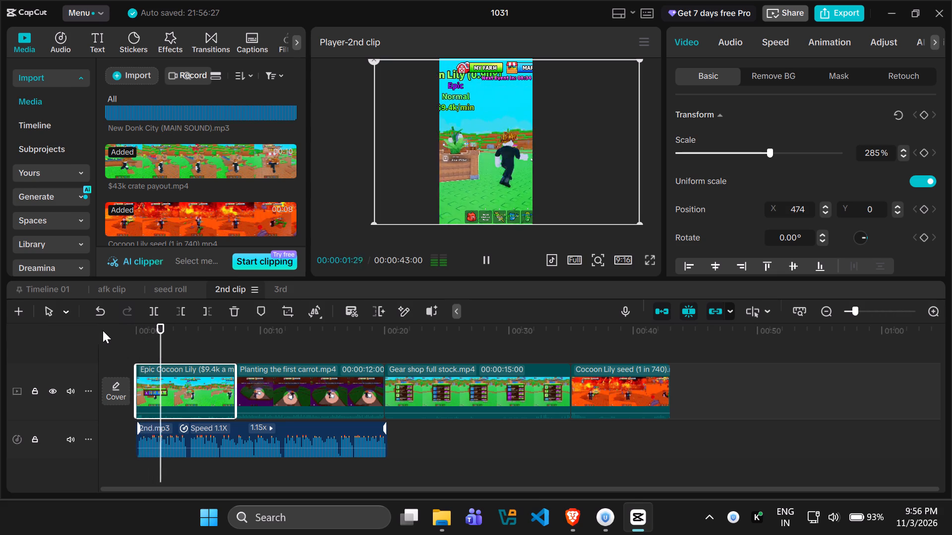
key(space)
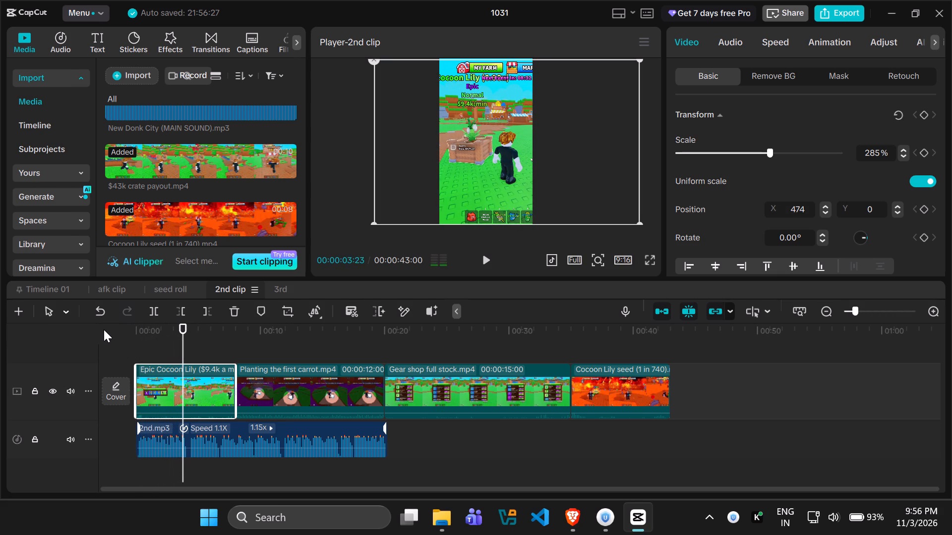
click(203, 309)
Scale the Planting the first carrot clip to about 243%, leaving narrow bands above and below it in the frame.
key(space)
key(space)
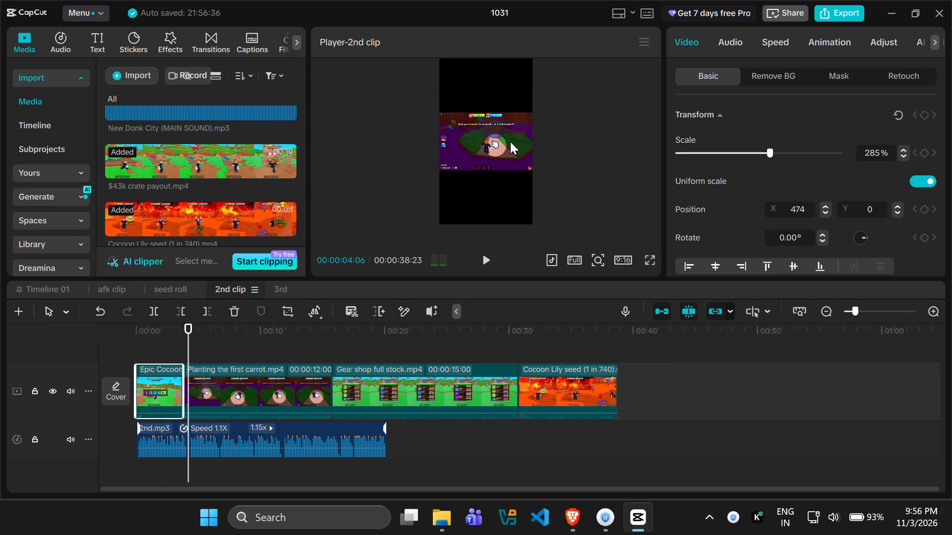
click(199, 396)
drag(530, 170, 563, 211)
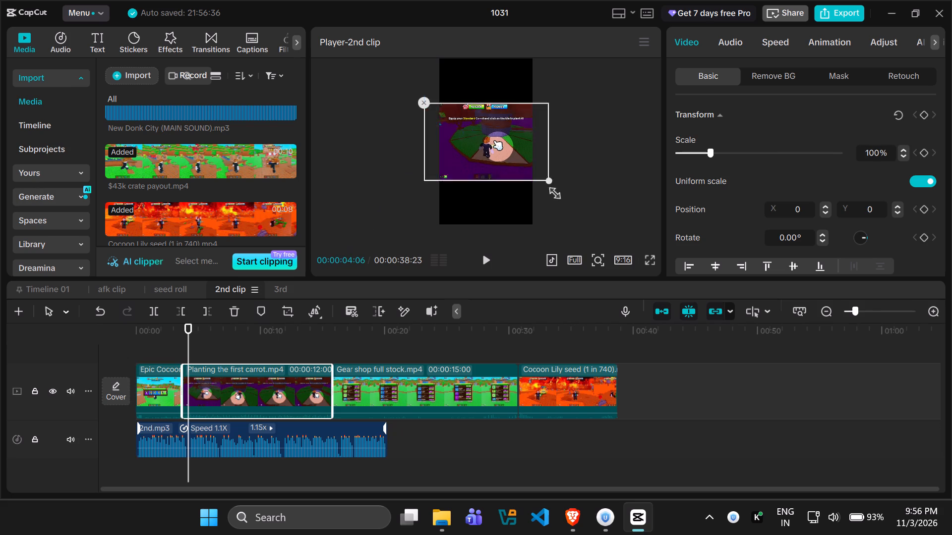
drag(563, 211, 611, 311)
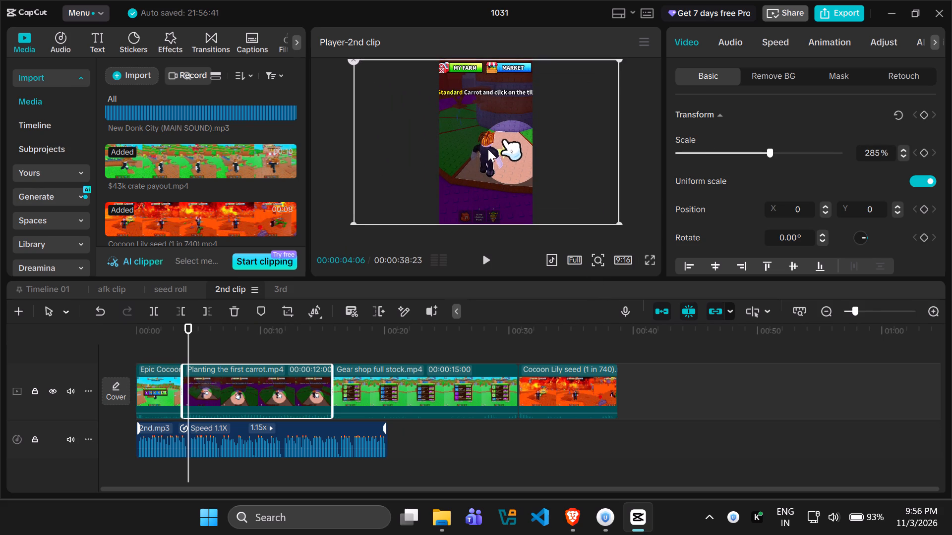
drag(620, 221, 605, 214)
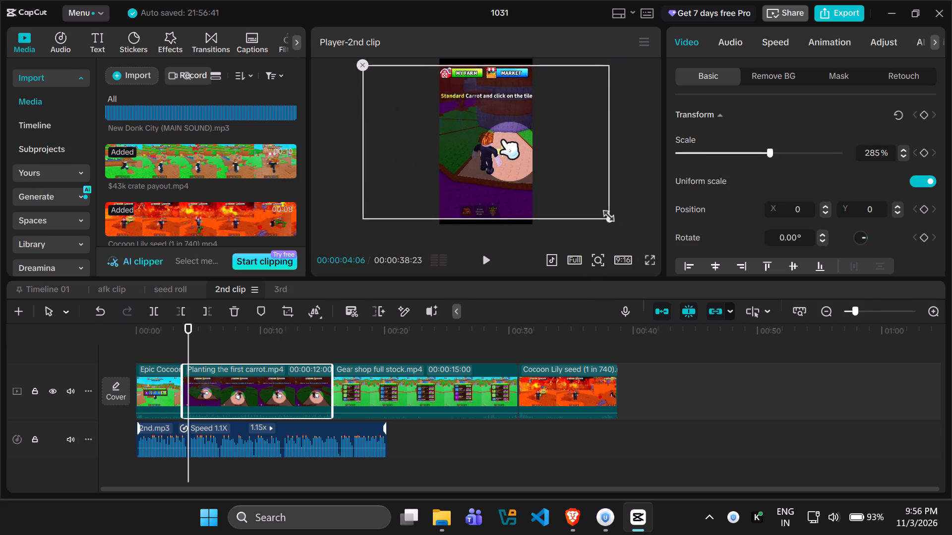
drag(605, 214, 590, 205)
Duplicate the Planting the first carrot clip onto the track above, starting at 00:00:03:23 where the original begins.
right_click(241, 378)
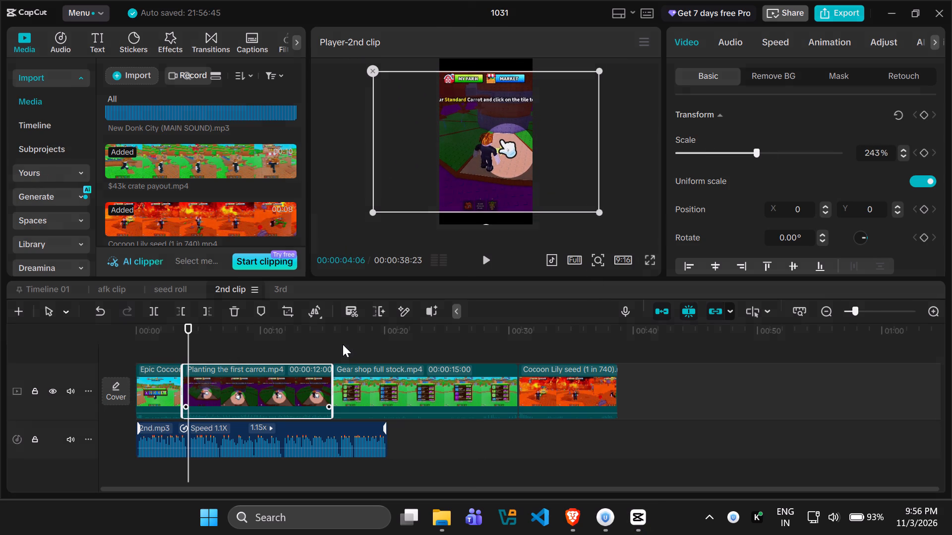
click(305, 19)
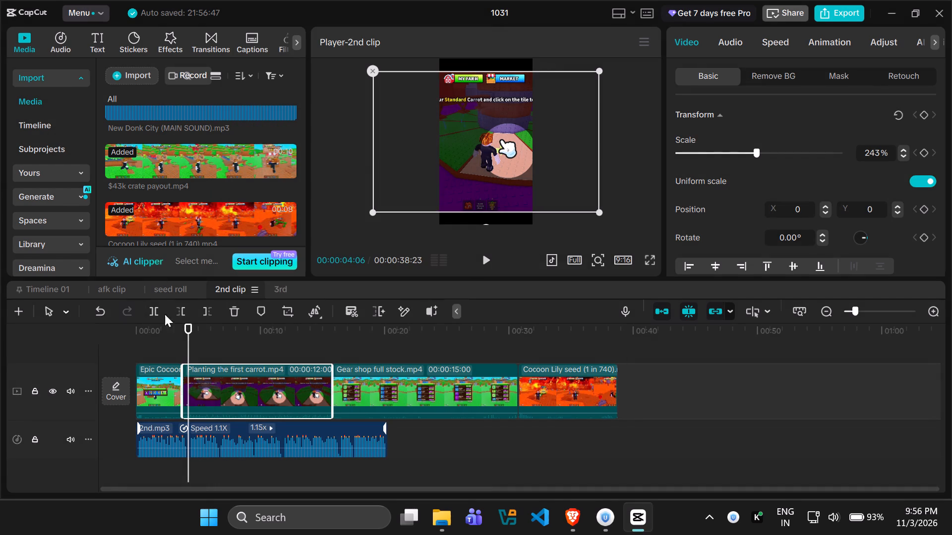
drag(188, 338, 178, 338)
key(ctrl+v)
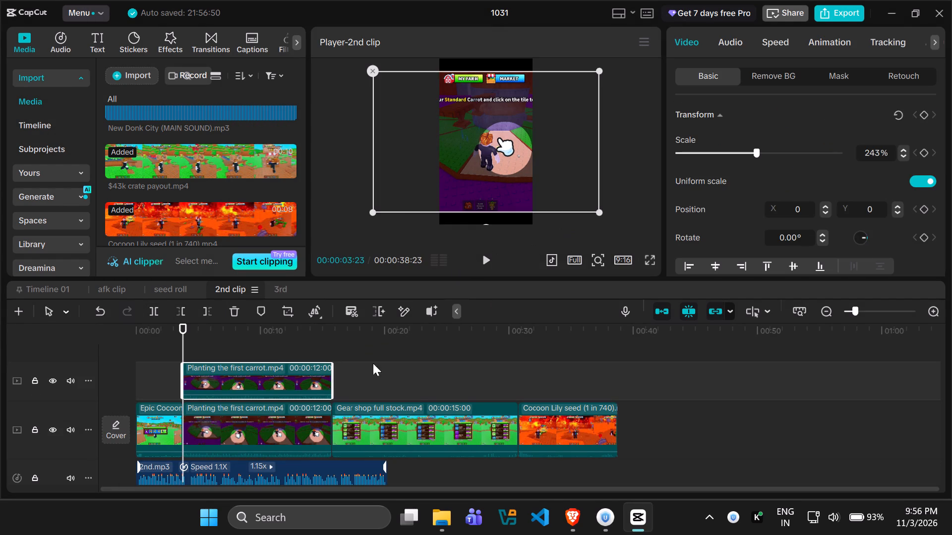
Scale the lower Planting the first carrot clip to 285% so it fills the vertical frame behind its duplicate.
click(235, 443)
click(592, 216)
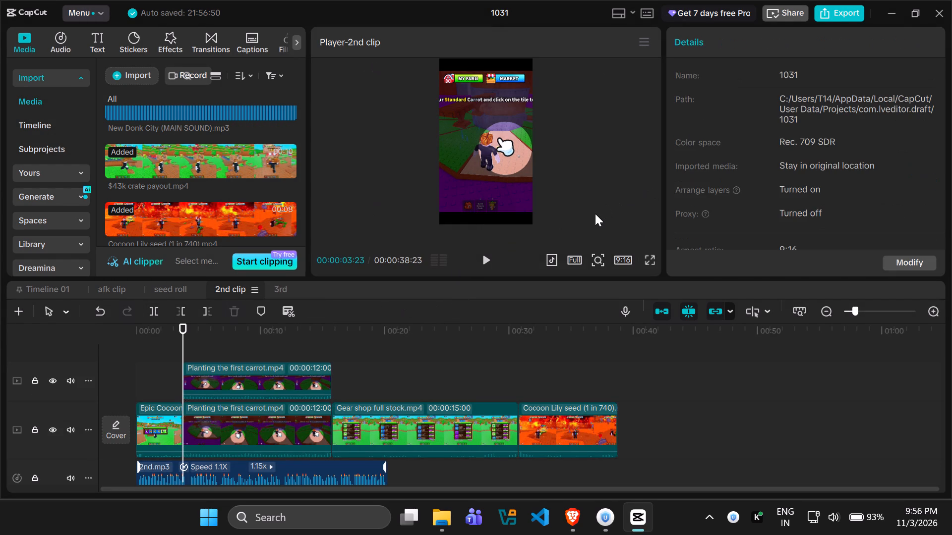
click(251, 423)
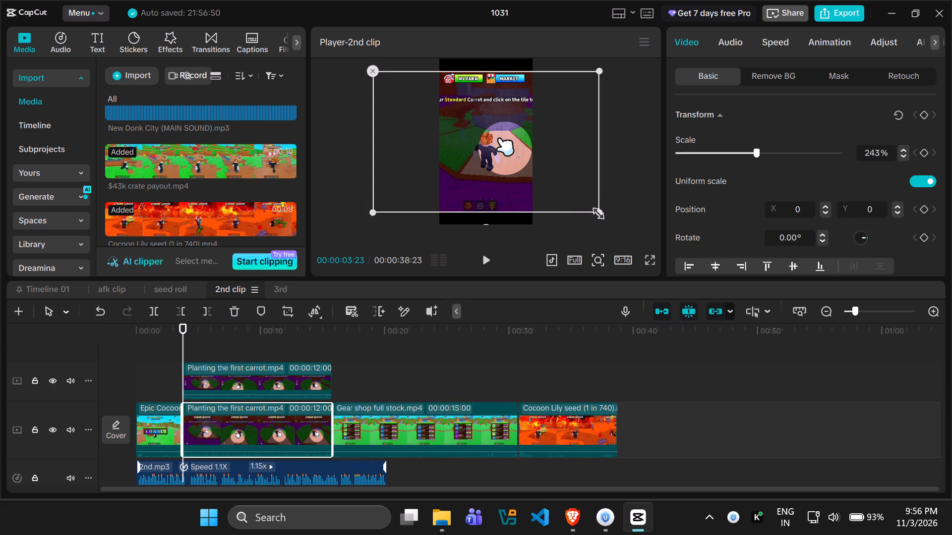
drag(595, 211, 619, 231)
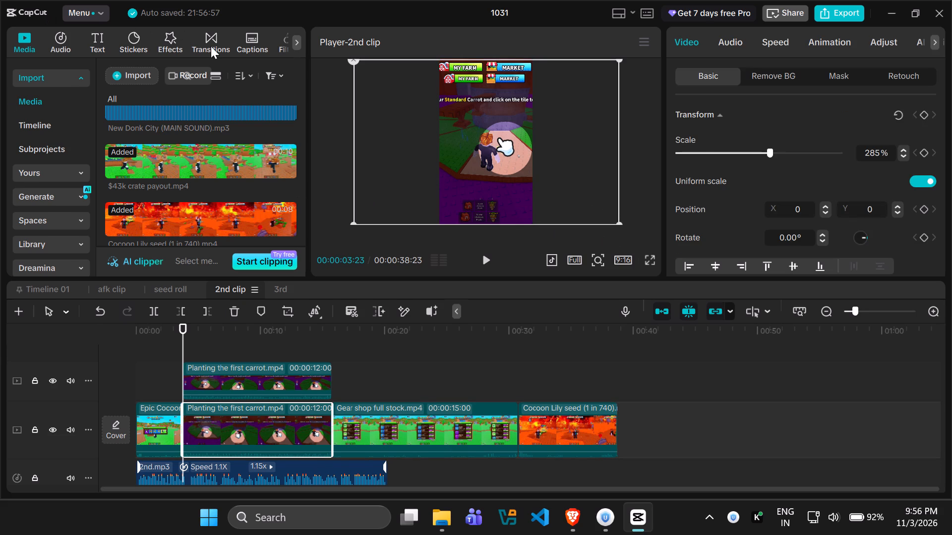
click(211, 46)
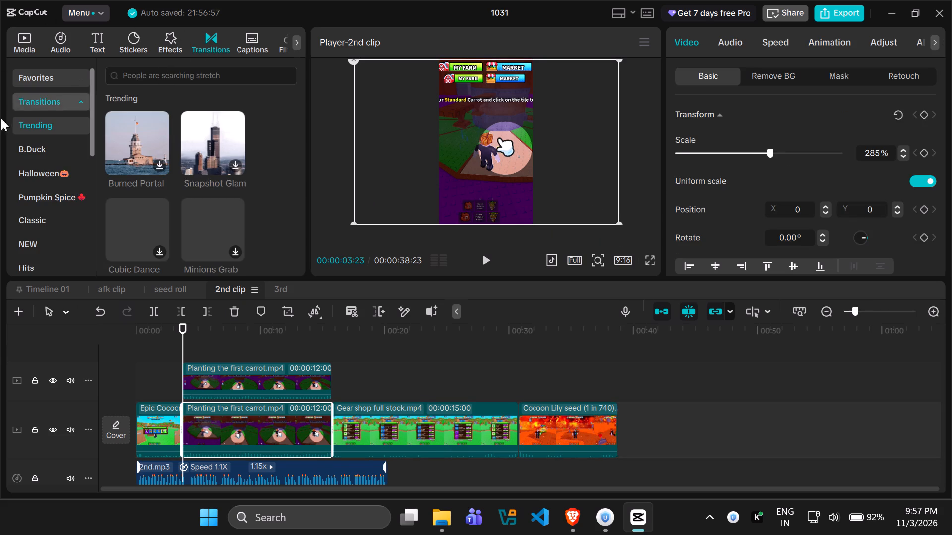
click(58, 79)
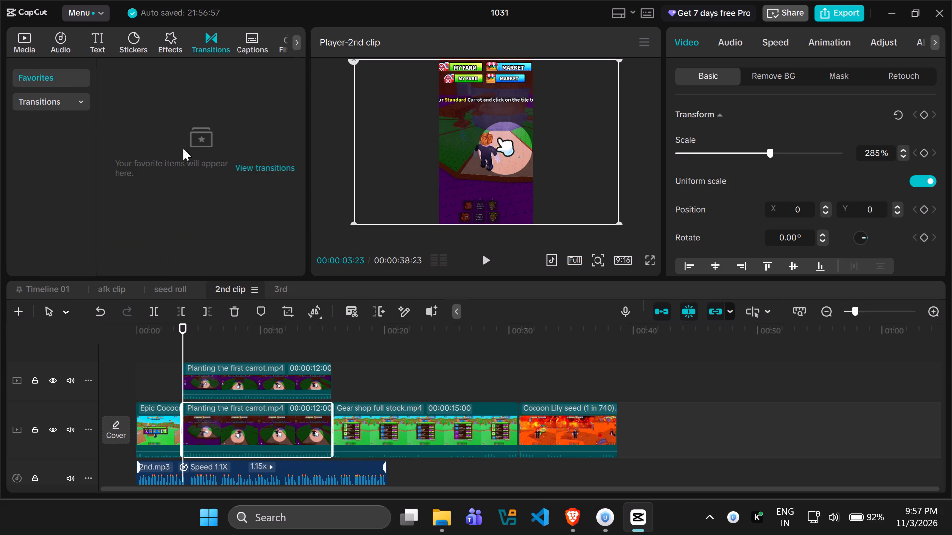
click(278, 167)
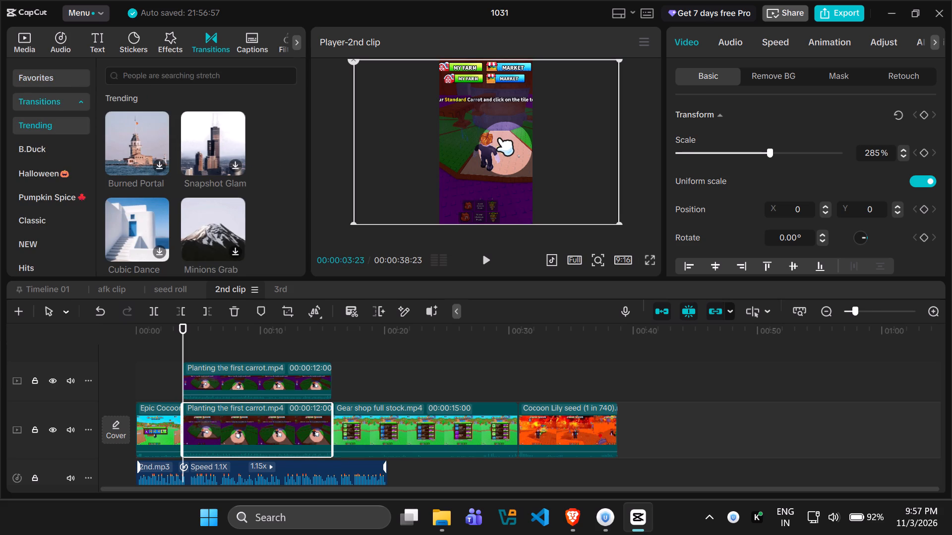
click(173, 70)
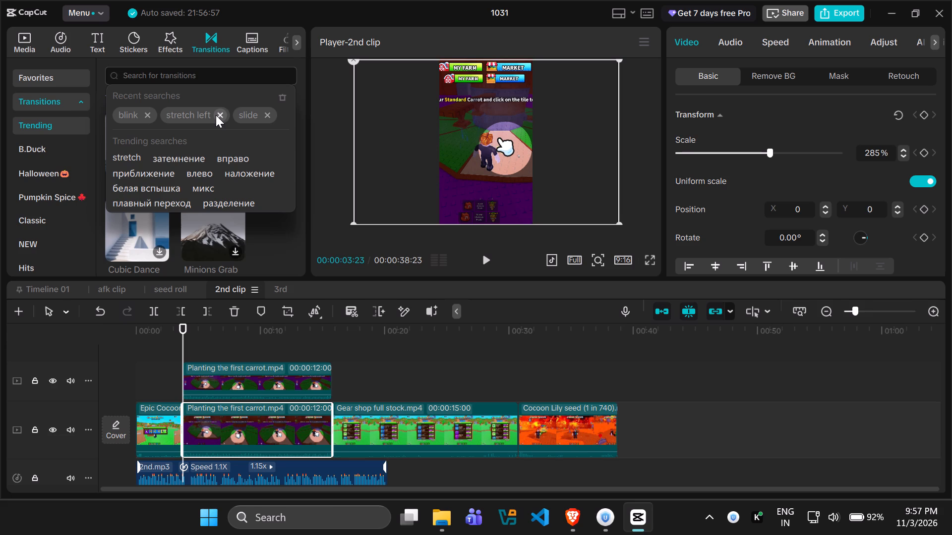
Apply the favourite Blur video effect to the lower Planting the first carrot clip and play back the result.
click(162, 37)
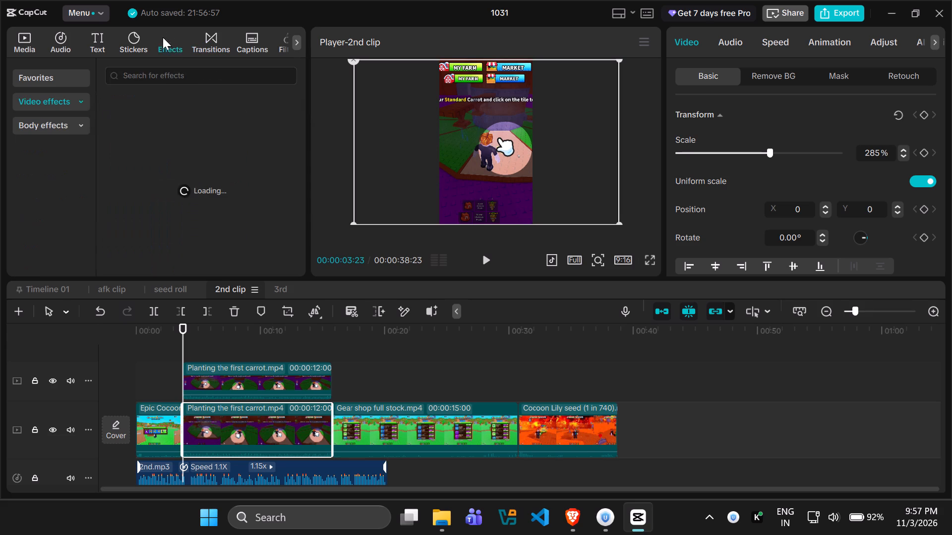
click(34, 82)
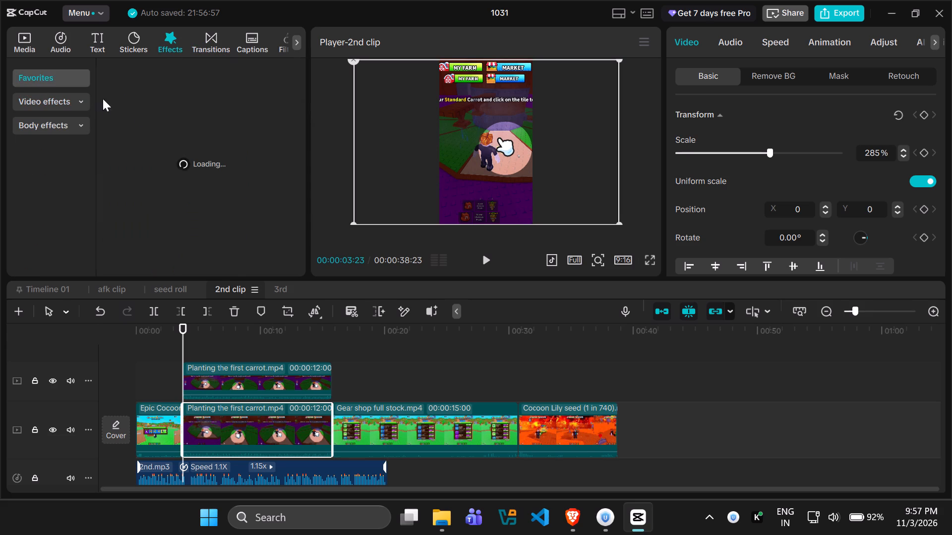
click(41, 83)
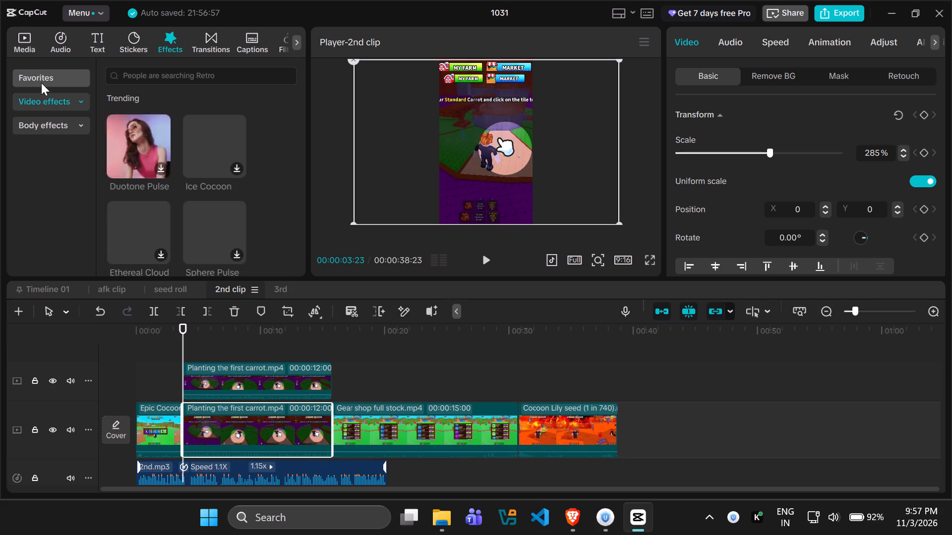
drag(134, 126, 232, 429)
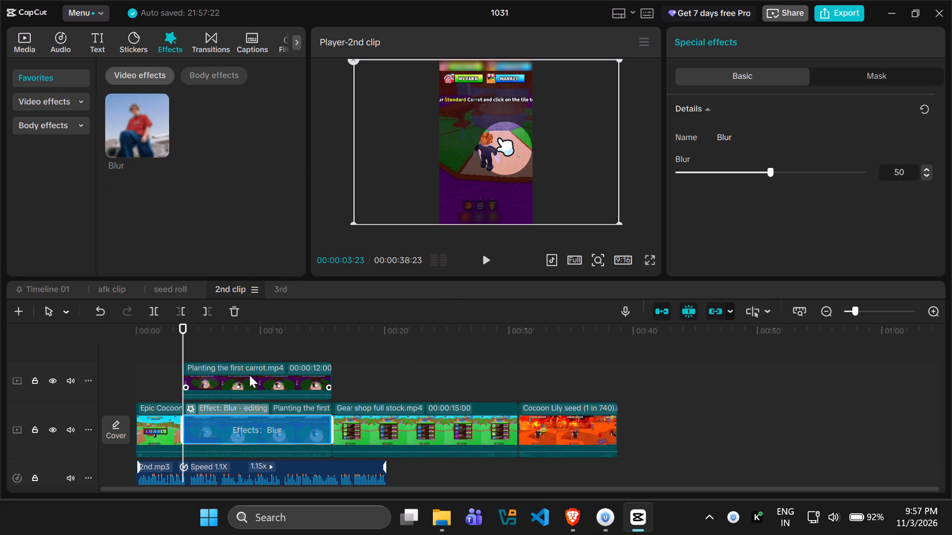
key(space)
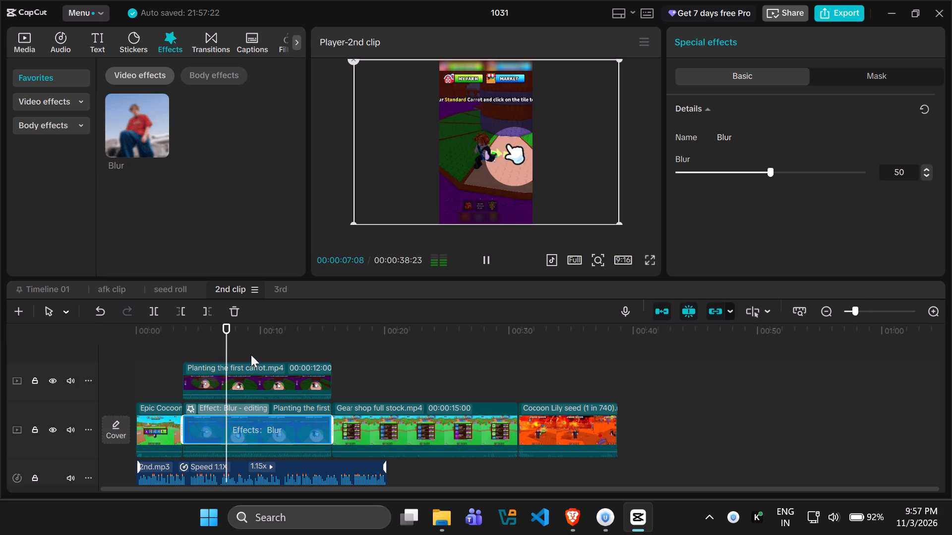
key(space)
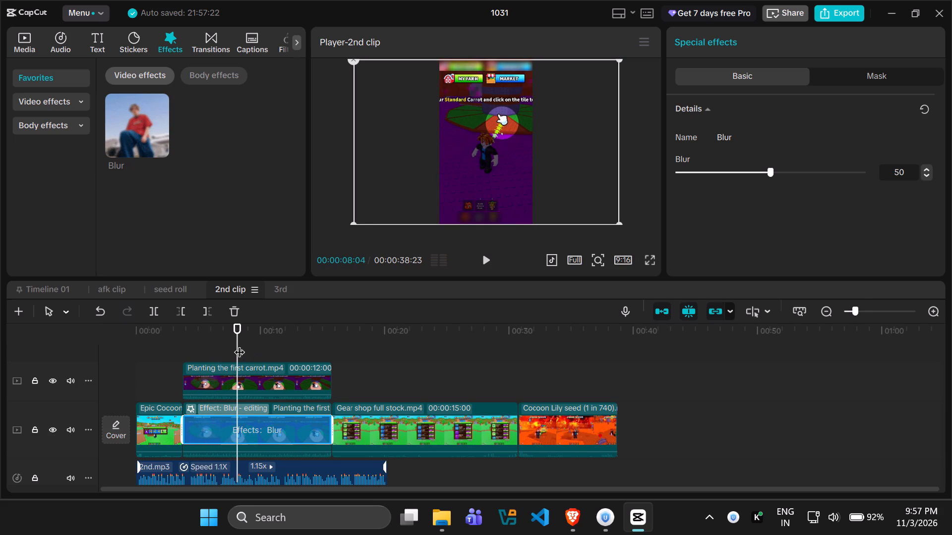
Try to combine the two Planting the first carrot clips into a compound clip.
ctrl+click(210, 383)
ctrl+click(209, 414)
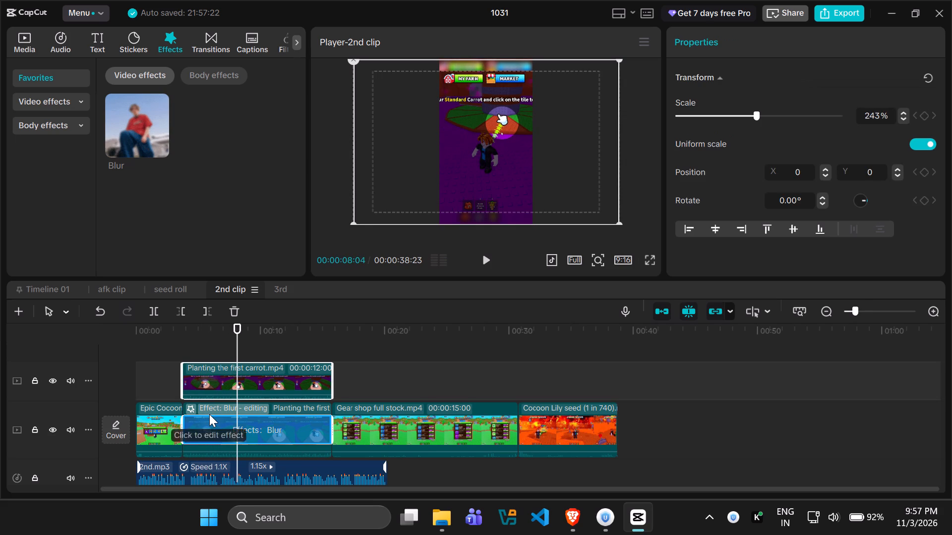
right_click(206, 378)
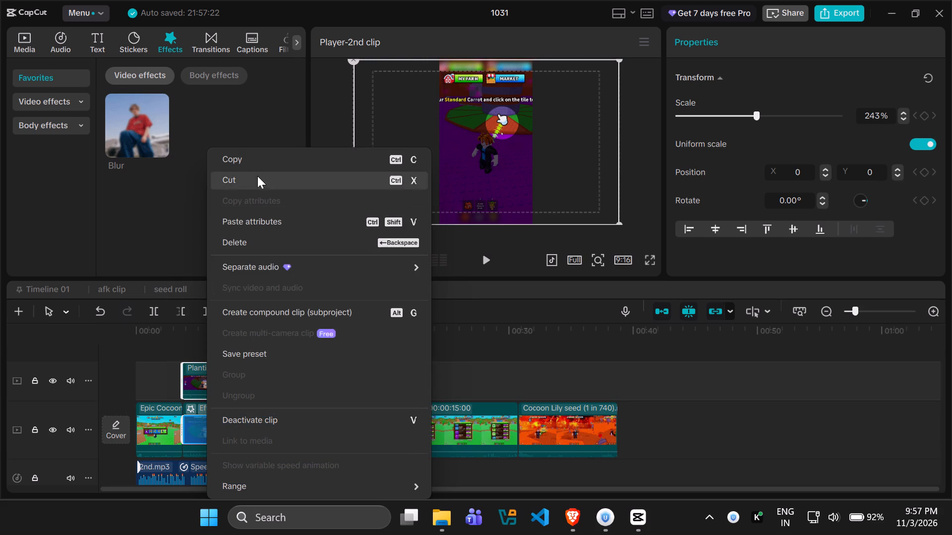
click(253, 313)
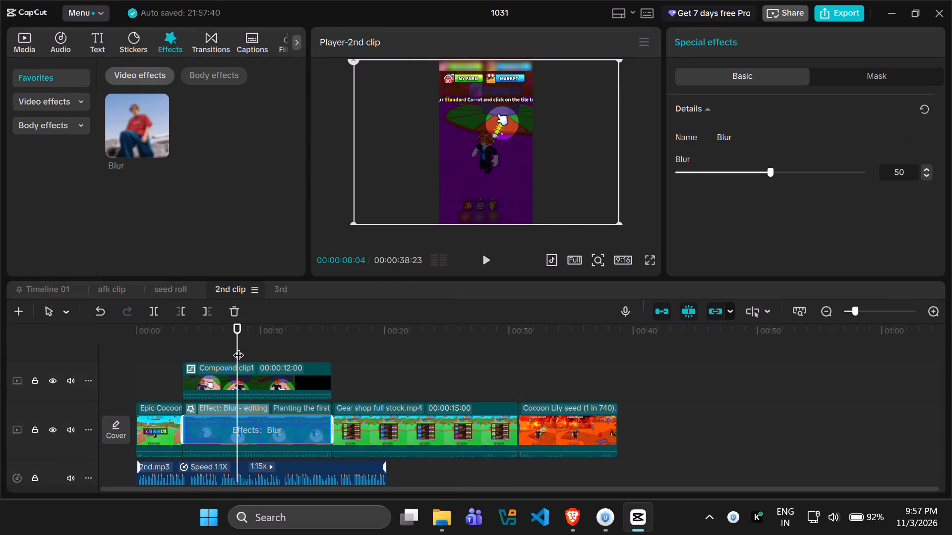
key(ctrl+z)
Combine the upper and the blurred lower Planting the first carrot clips into one compound clip.
right_click(218, 378)
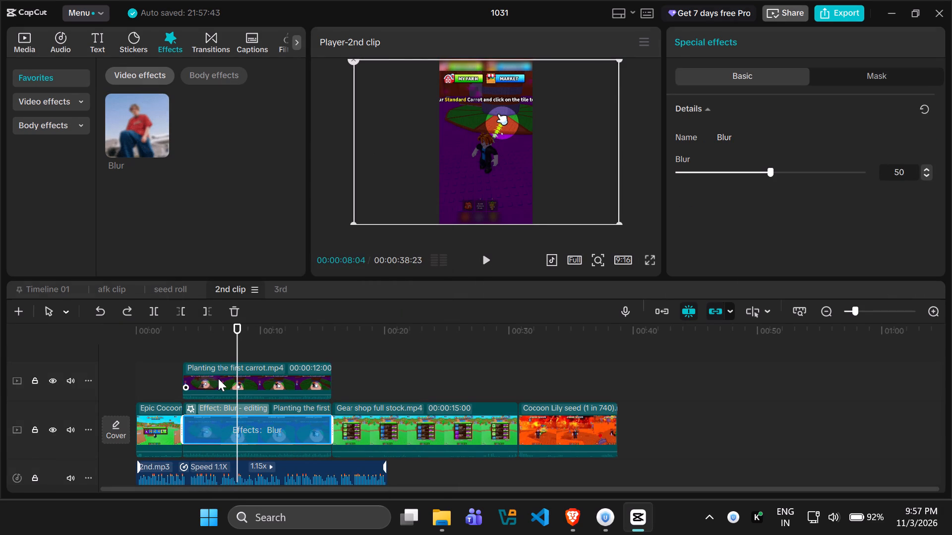
click(206, 421)
ctrl+click(206, 421)
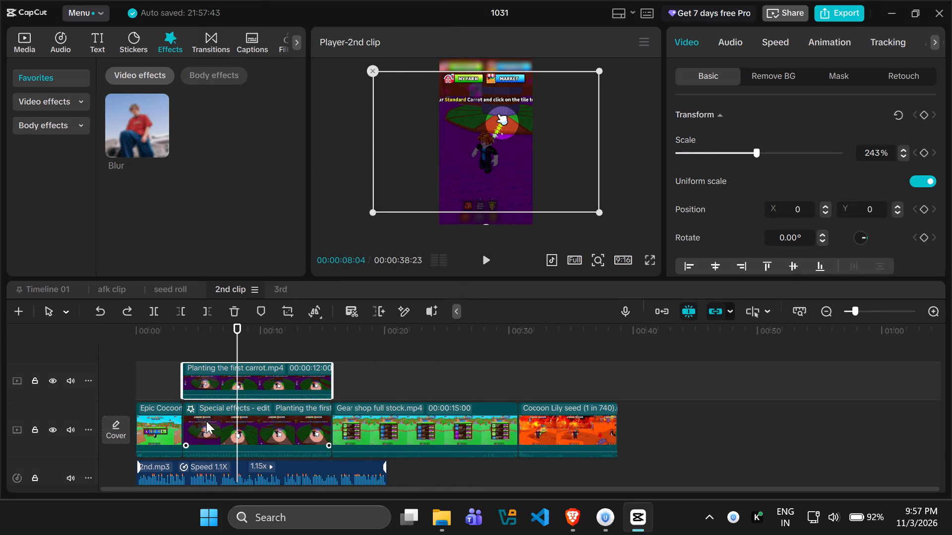
ctrl+right_click(206, 421)
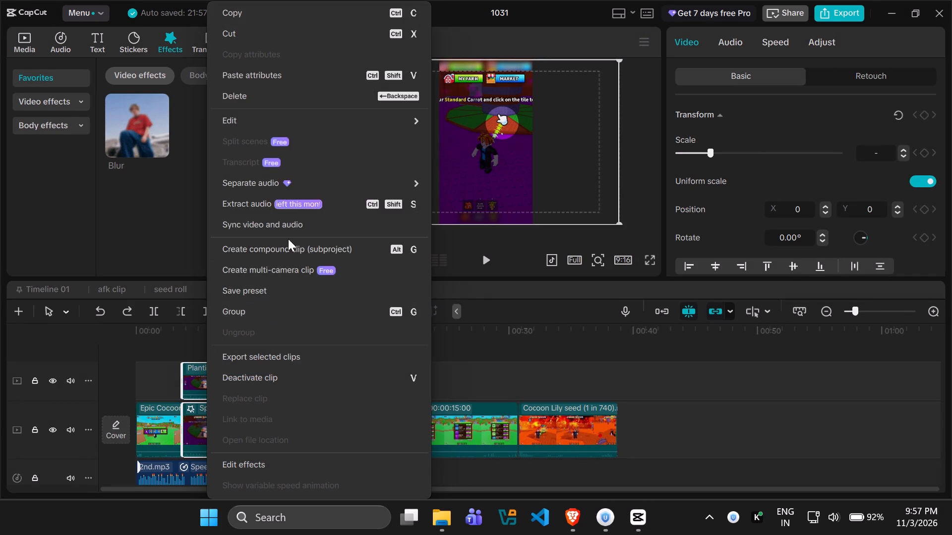
click(282, 254)
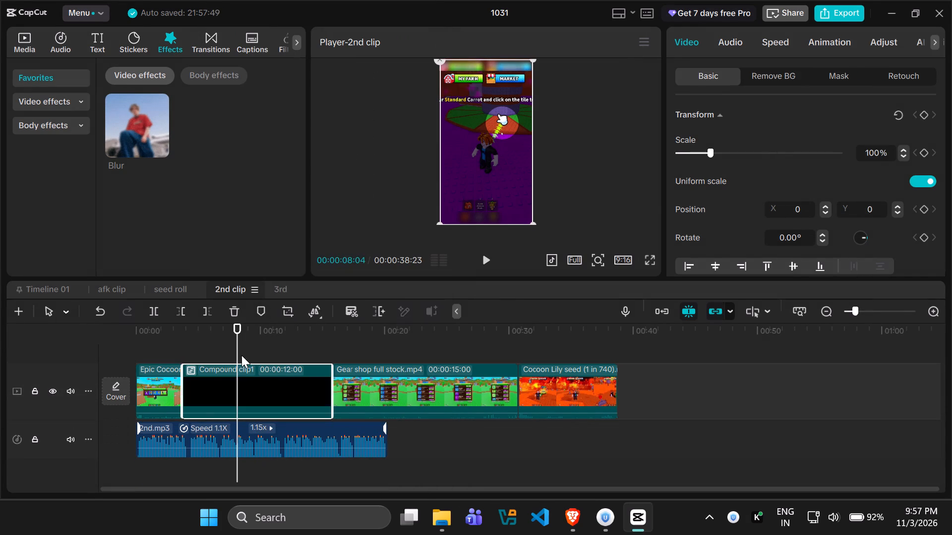
Trim off the compound clip's beginning up to 00:00:10:02.
drag(239, 349, 261, 349)
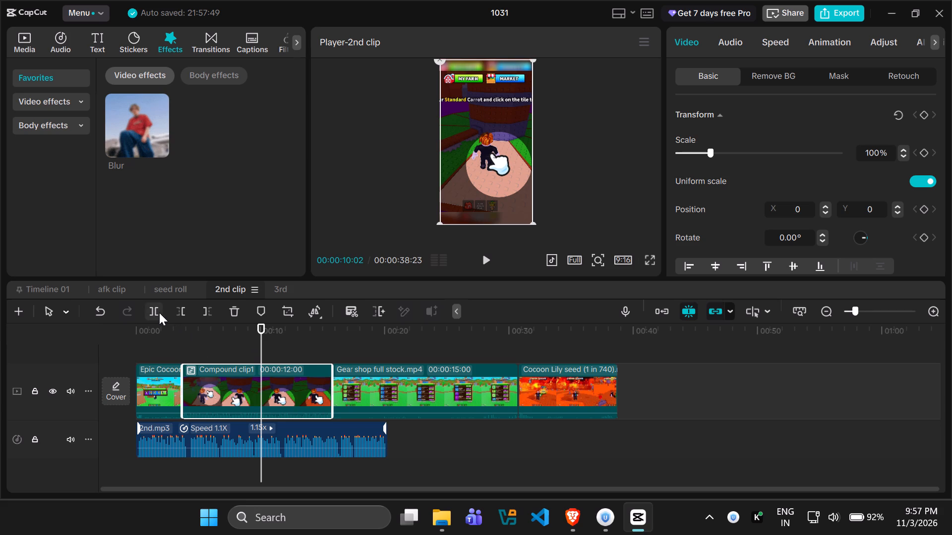
click(185, 305)
Reorder the main track so the compound clip starts at 00:00 and the Epic Cocoon Lily clip directly follows it.
drag(283, 380, 235, 380)
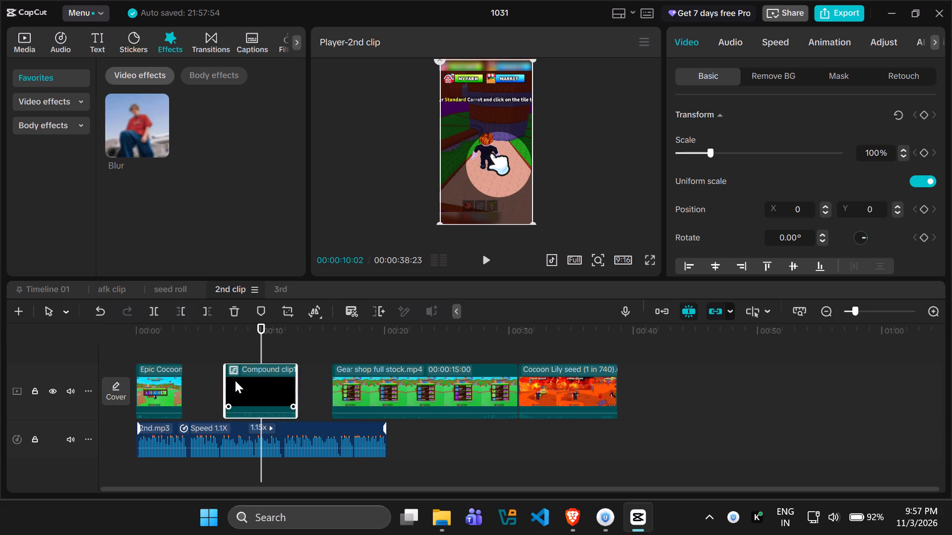
drag(235, 380, 163, 338)
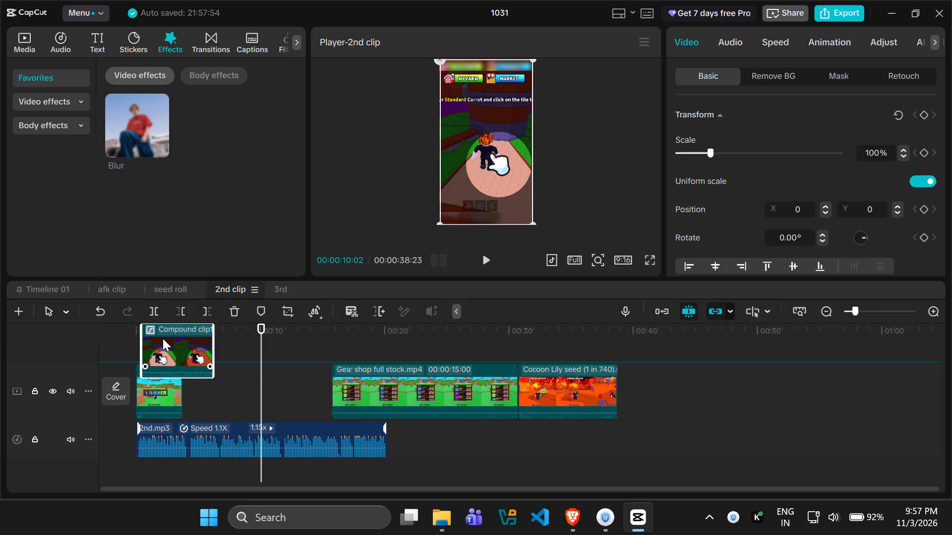
drag(163, 338, 152, 331)
drag(157, 423, 235, 380)
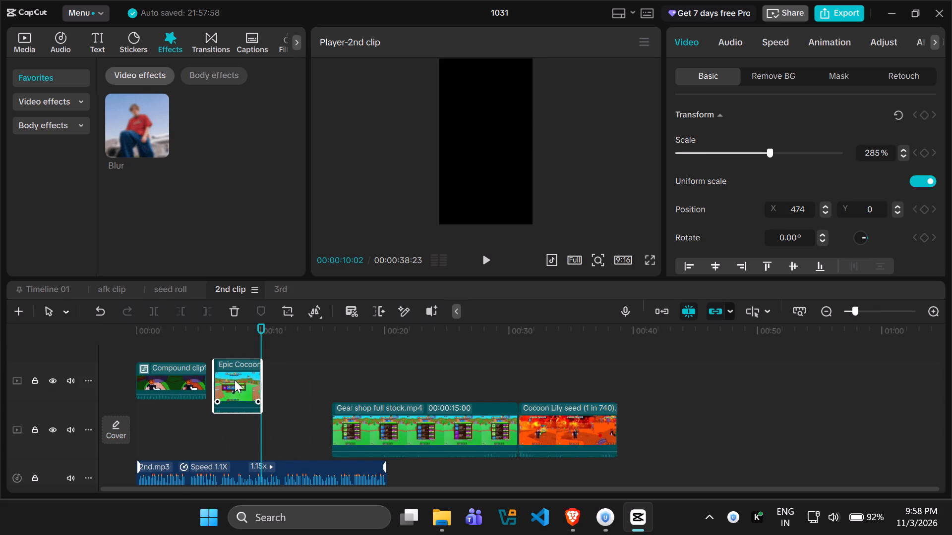
drag(235, 380, 234, 380)
drag(173, 378, 169, 437)
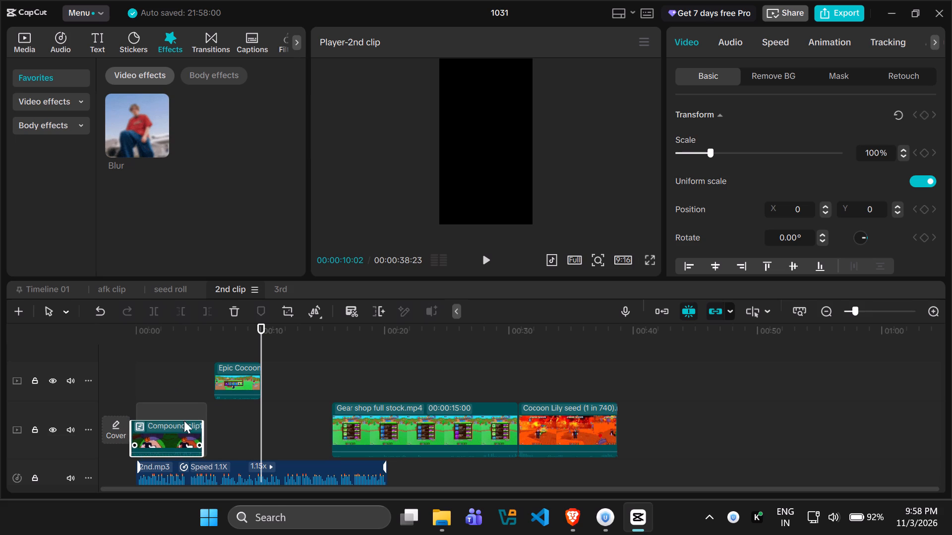
drag(242, 371, 231, 416)
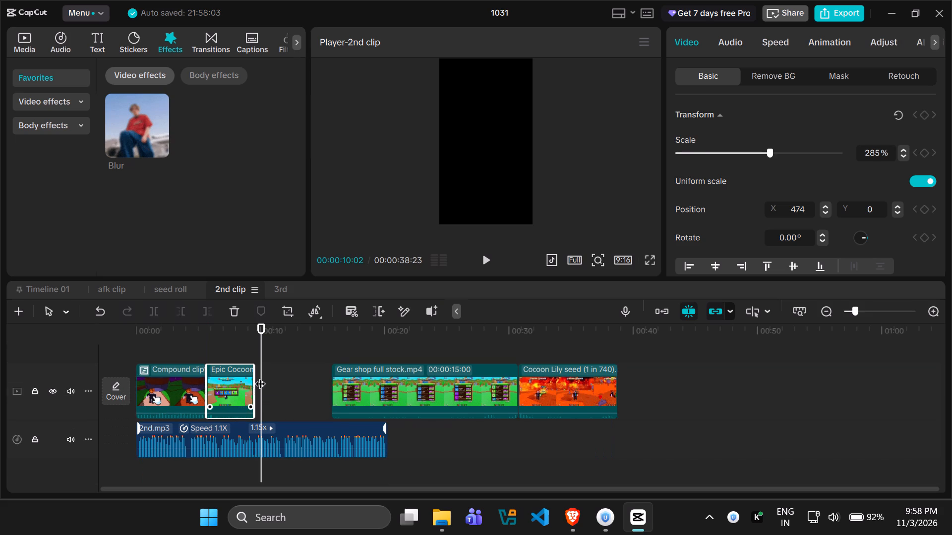
Play the opening against the voice-over and trim off the compound clip's end after 00:00:04:04.
drag(259, 348, 113, 352)
key(space)
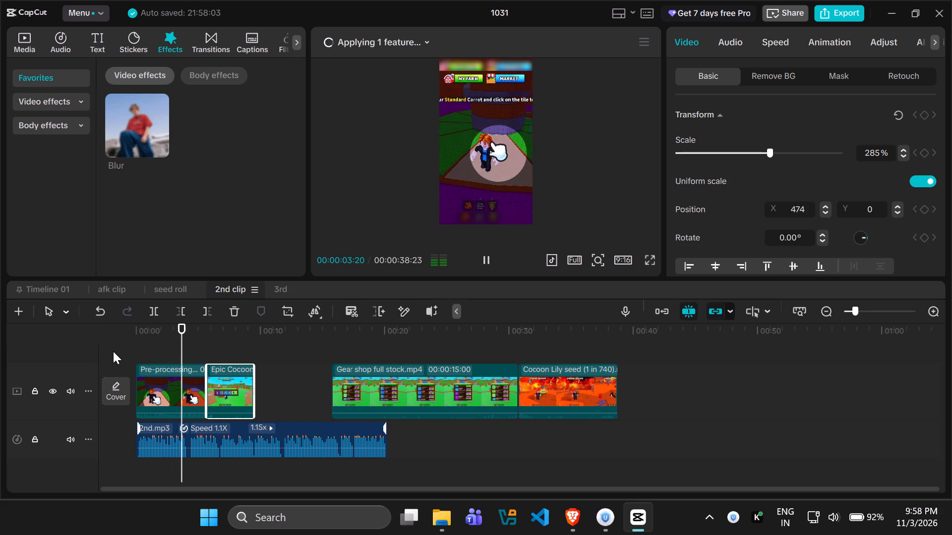
key(space)
click(186, 381)
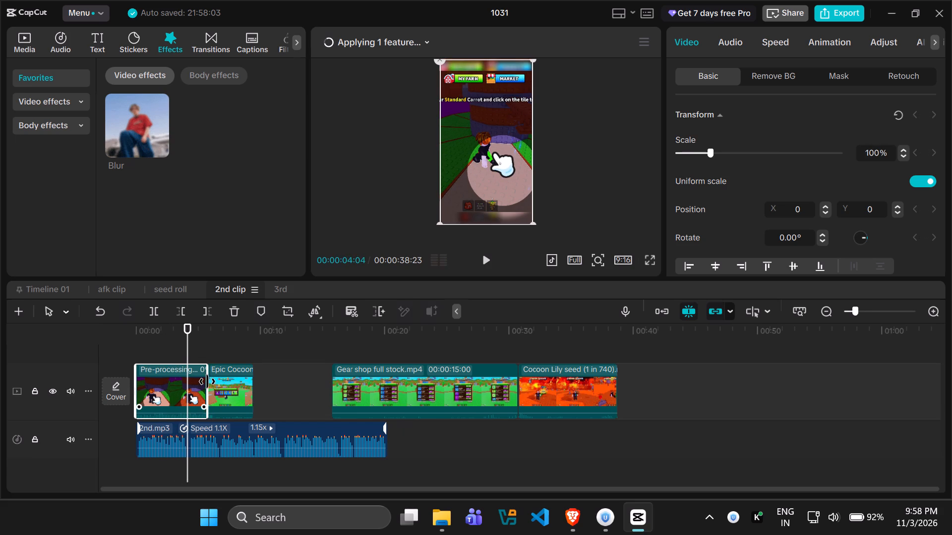
drag(207, 381, 183, 381)
Close the gap by moving the Epic Cocoon Lily clip against the compound clip's end at 00:00:04:04.
click(205, 383)
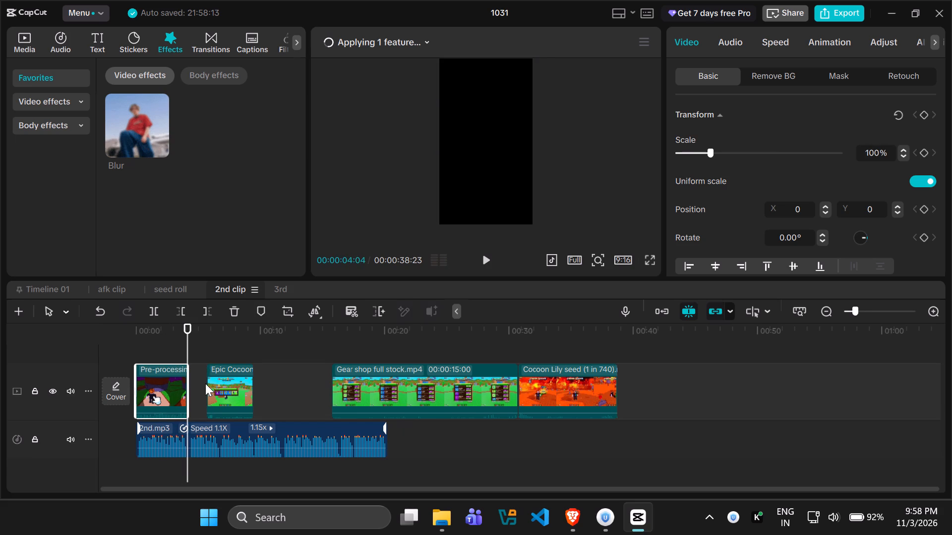
click(210, 385)
click(223, 388)
drag(223, 388, 205, 388)
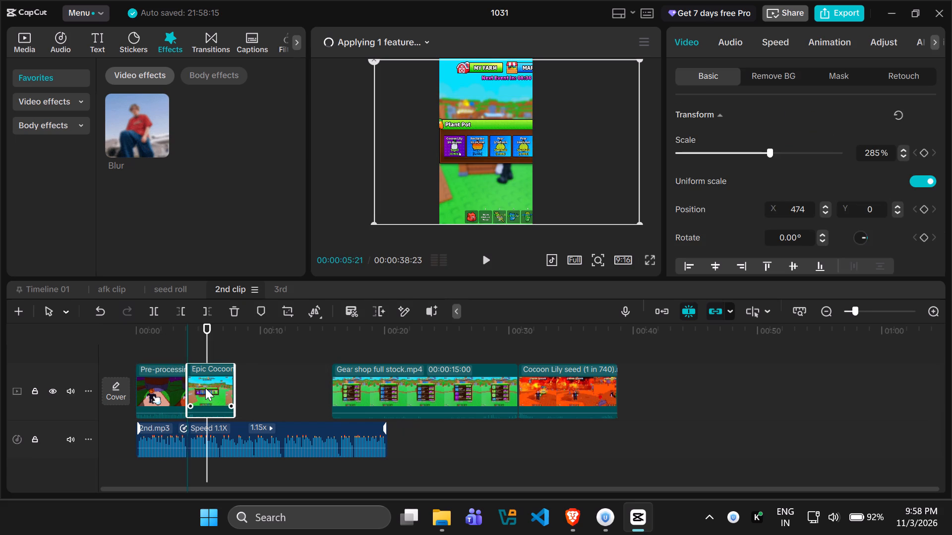
drag(205, 388, 206, 388)
Undo the pre-process on the compound clip at the start of the timeline.
click(161, 381)
right_click(161, 381)
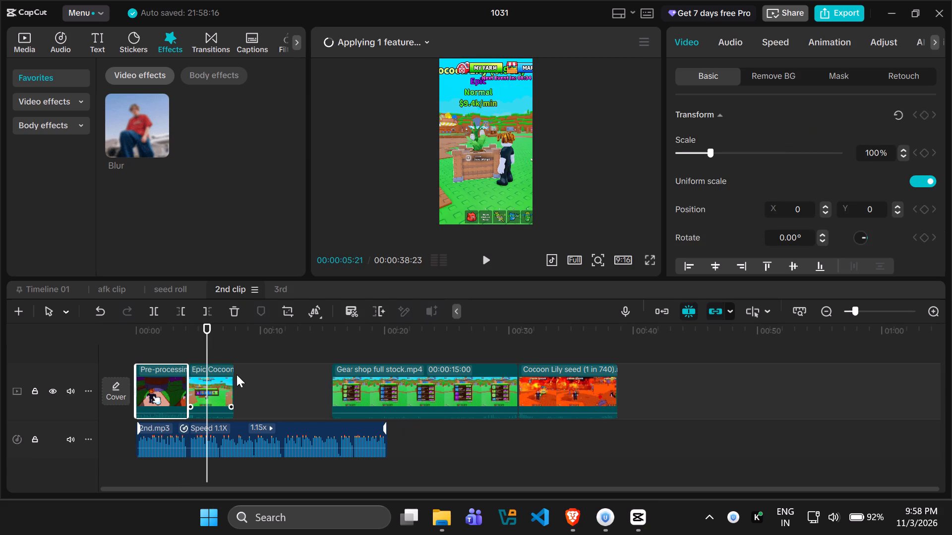
right_click(157, 390)
right_click(157, 390)
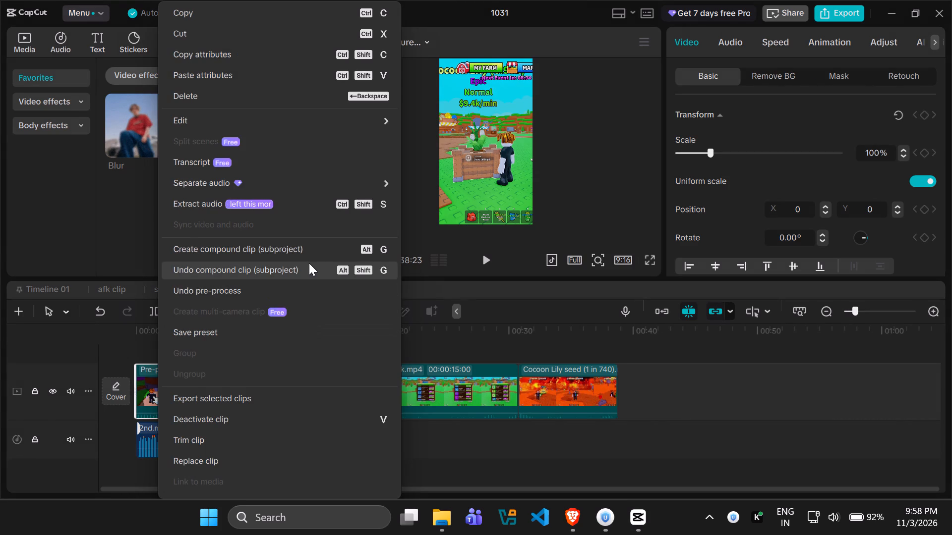
click(290, 286)
Play the sequence from the start and check the progress of the feature being applied.
drag(209, 336, 183, 336)
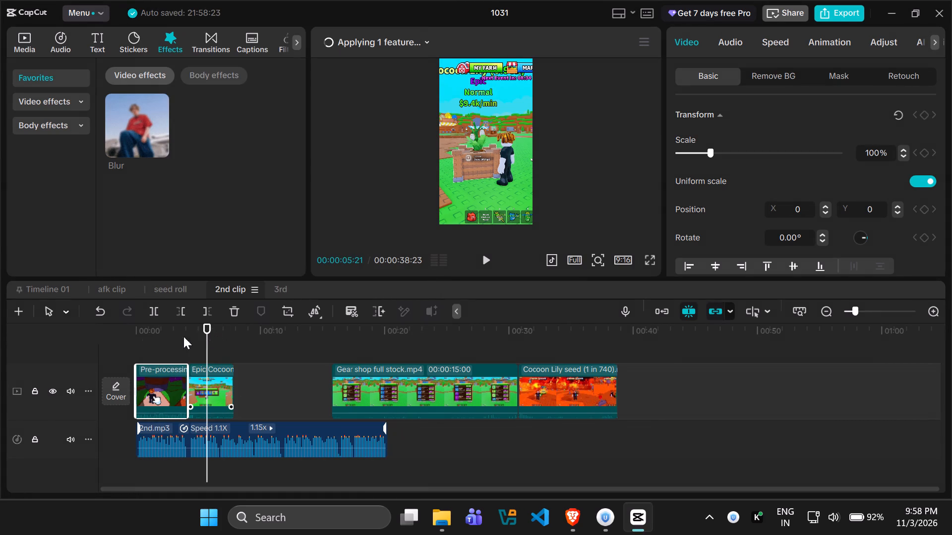
drag(183, 336, 112, 336)
key(space)
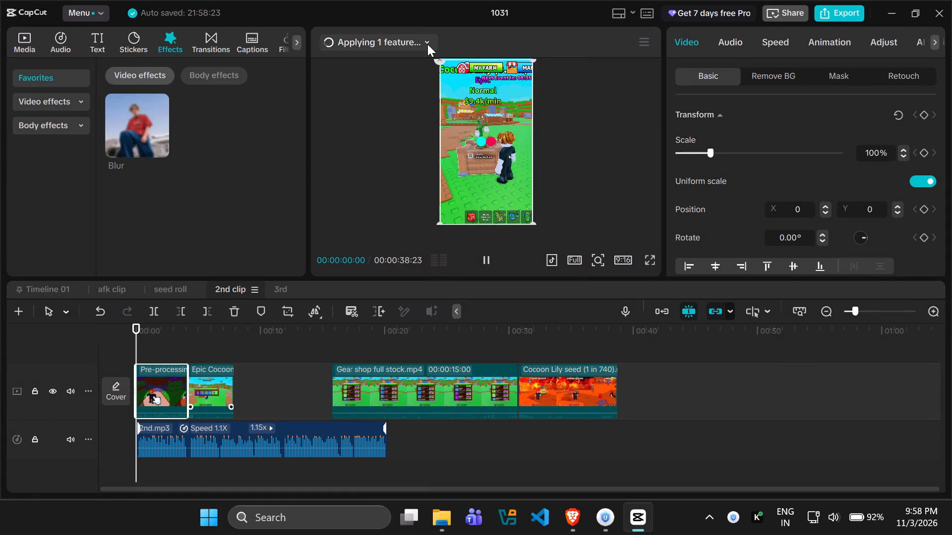
click(427, 44)
click(427, 44)
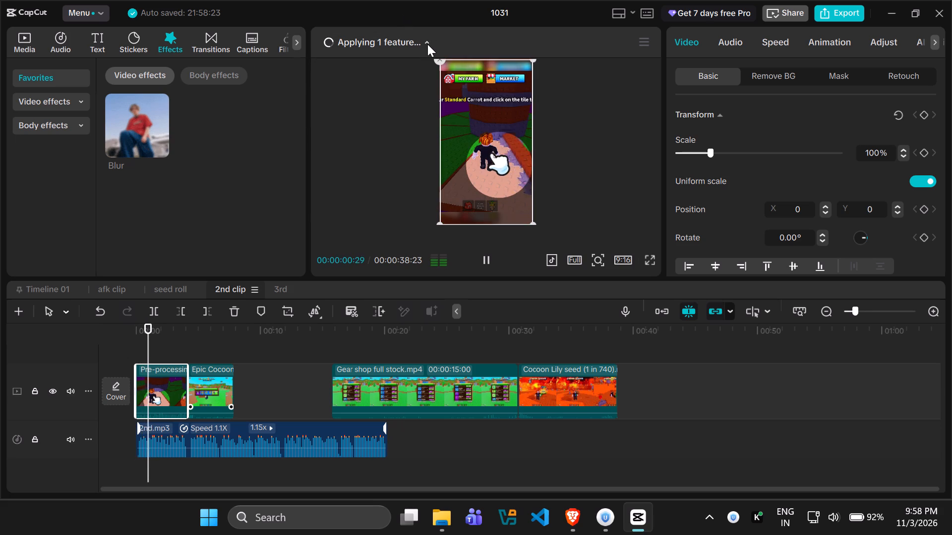
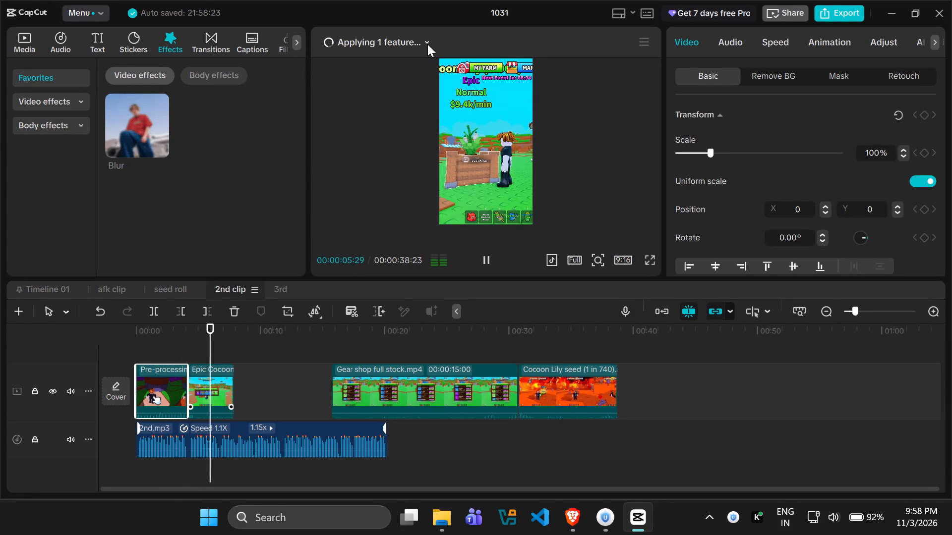
Move the Cocoon Lily seed clip from the timeline's end into the gap before the Gear shop full stock clip.
key(space)
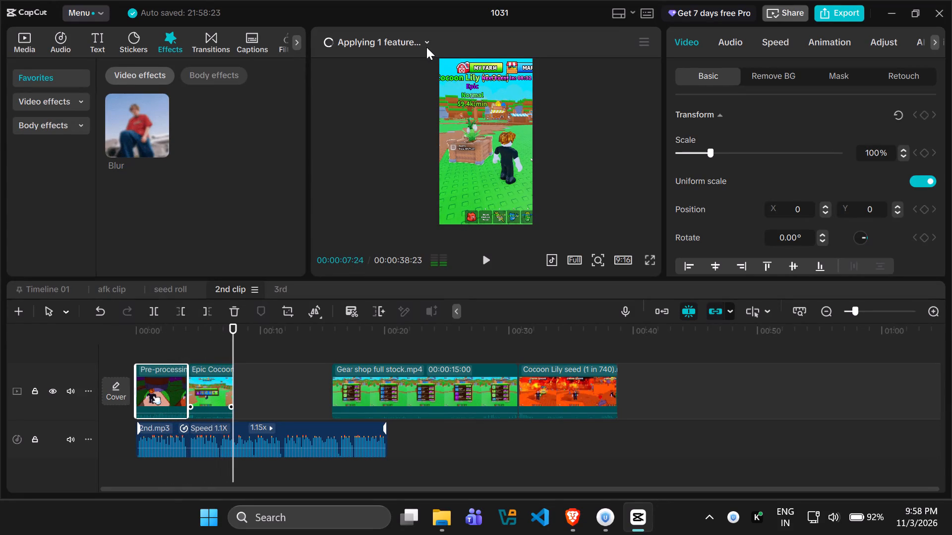
click(399, 385)
drag(553, 385, 478, 351)
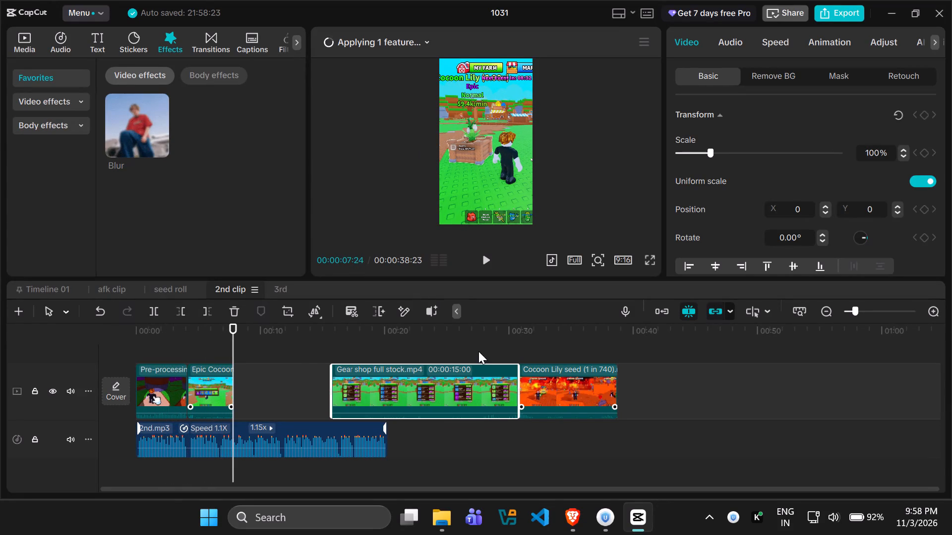
drag(478, 351, 271, 384)
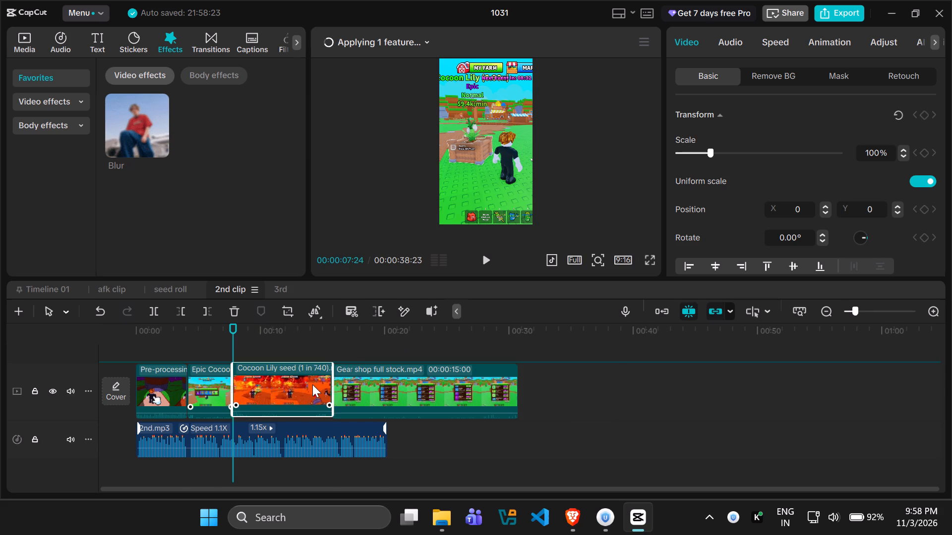
Trim the start of the Gear shop full stock clip to about the 20-second mark.
drag(335, 423, 388, 424)
Place the Cocoon Lily seed clip on the main track, directly against the Epic Cocoon Lily clip's end.
drag(265, 374, 270, 417)
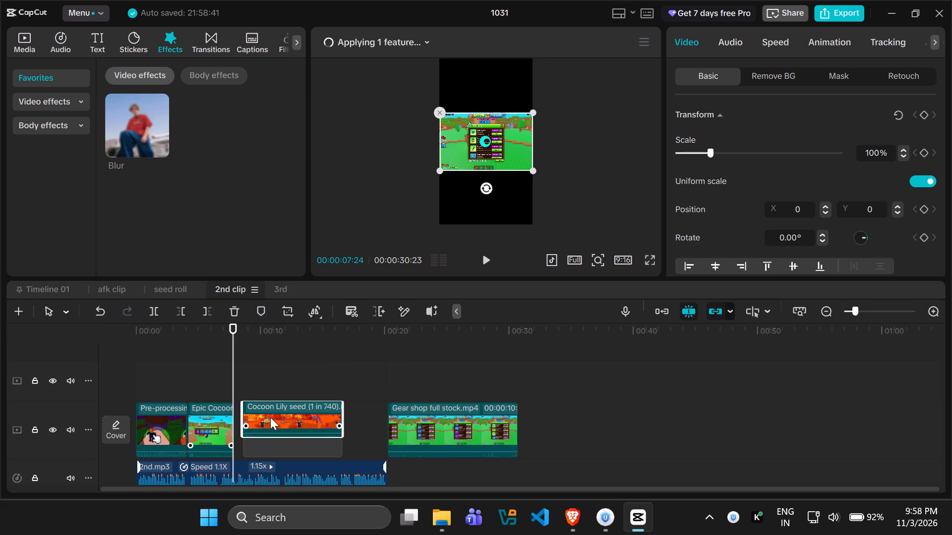
drag(270, 417, 268, 418)
drag(269, 372, 271, 436)
drag(267, 372, 269, 428)
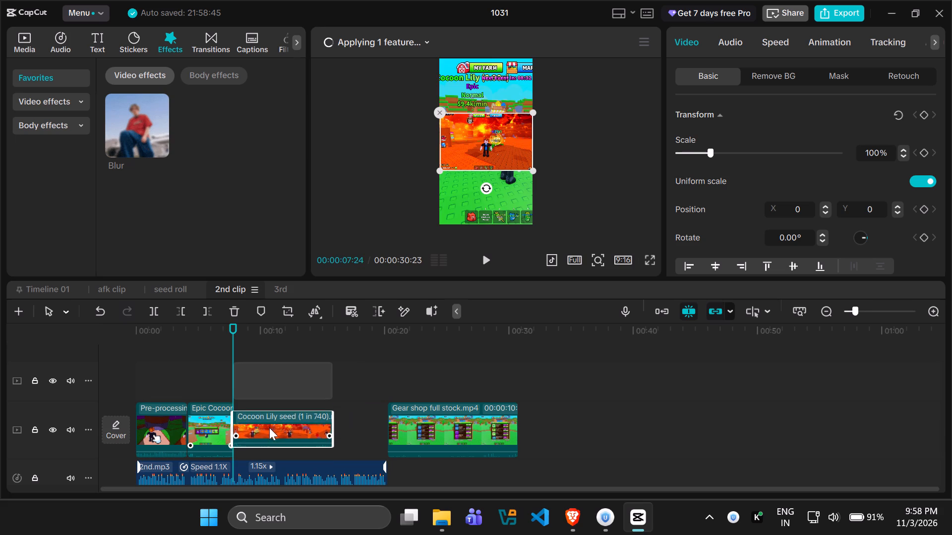
drag(269, 428, 285, 431)
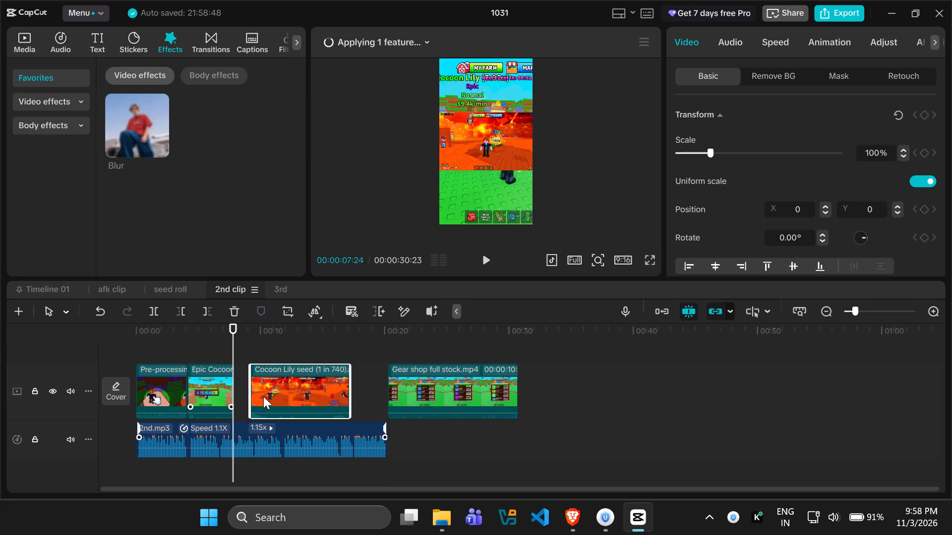
drag(227, 345, 222, 345)
click(236, 350)
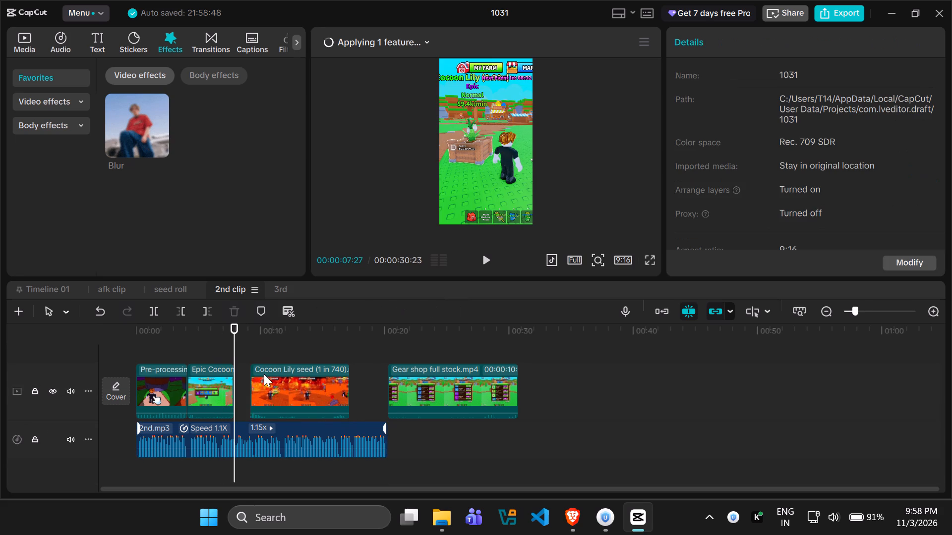
drag(271, 382, 254, 383)
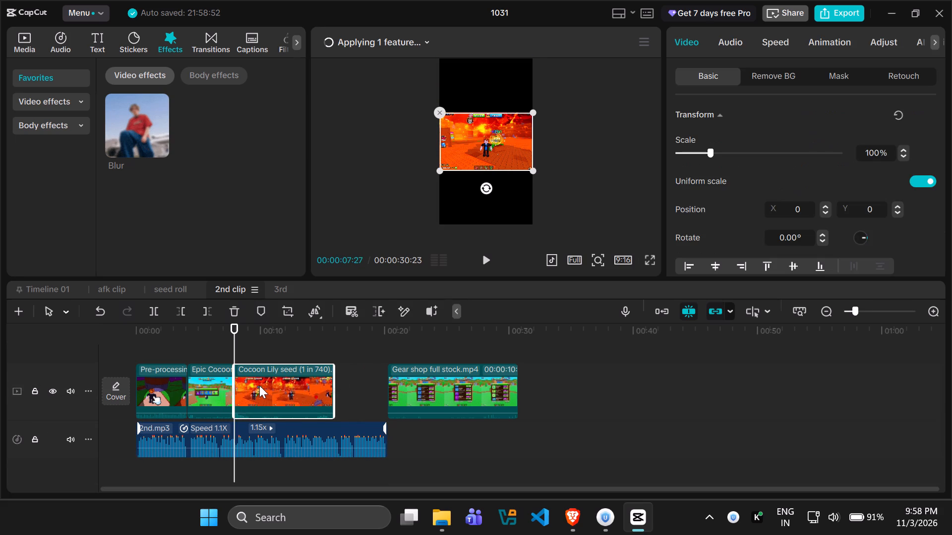
Scale the Cocoon Lily seed clip to 285% to fill the vertical frame and shift it to X -164, centring the character.
drag(531, 170, 598, 308)
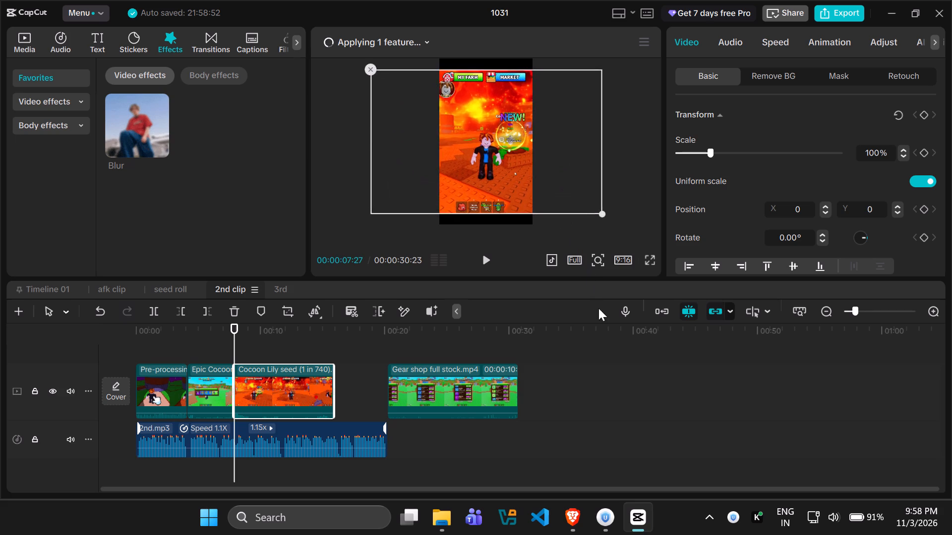
drag(598, 308, 607, 327)
drag(499, 166, 470, 165)
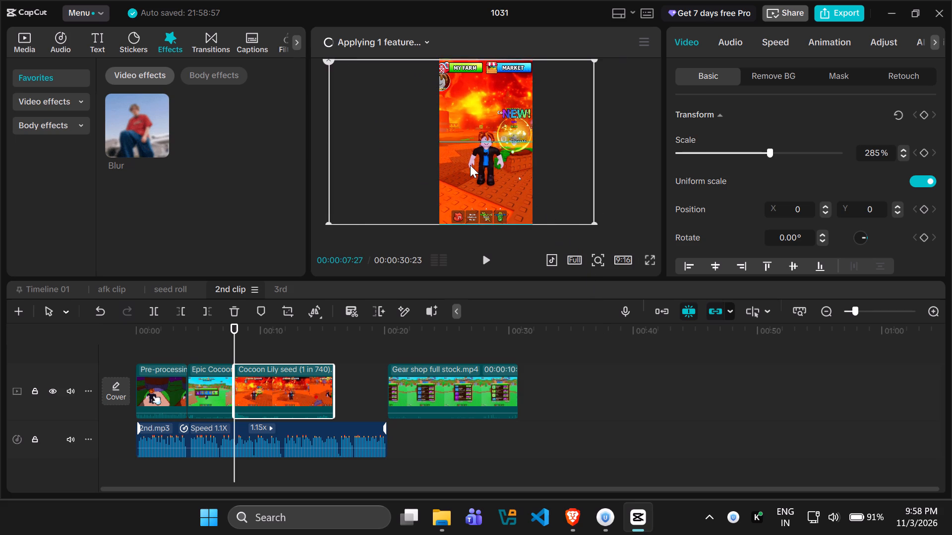
drag(470, 165, 491, 165)
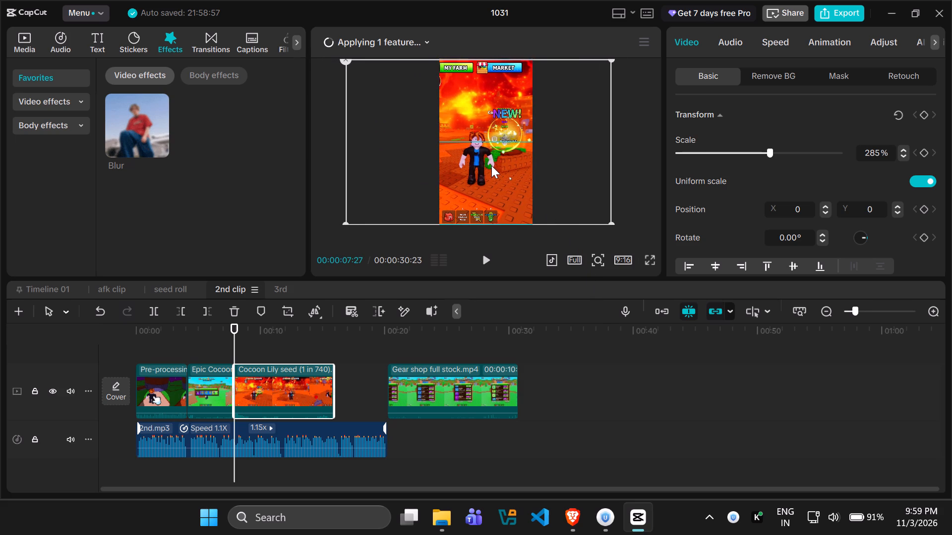
drag(491, 165, 492, 165)
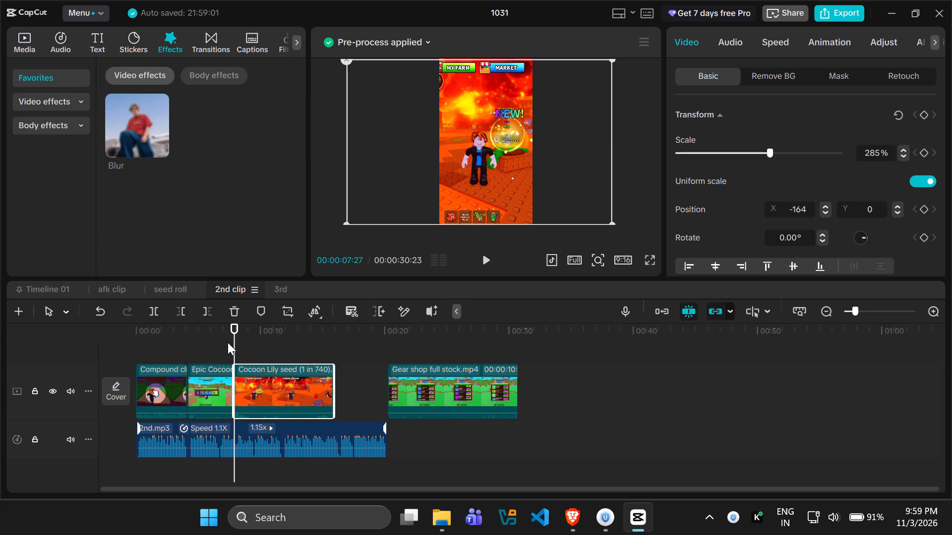
Play from the start against the voice-over and trim off the Cocoon Lily seed clip's end after 00:00:10:12.
drag(229, 342, 147, 334)
key(space)
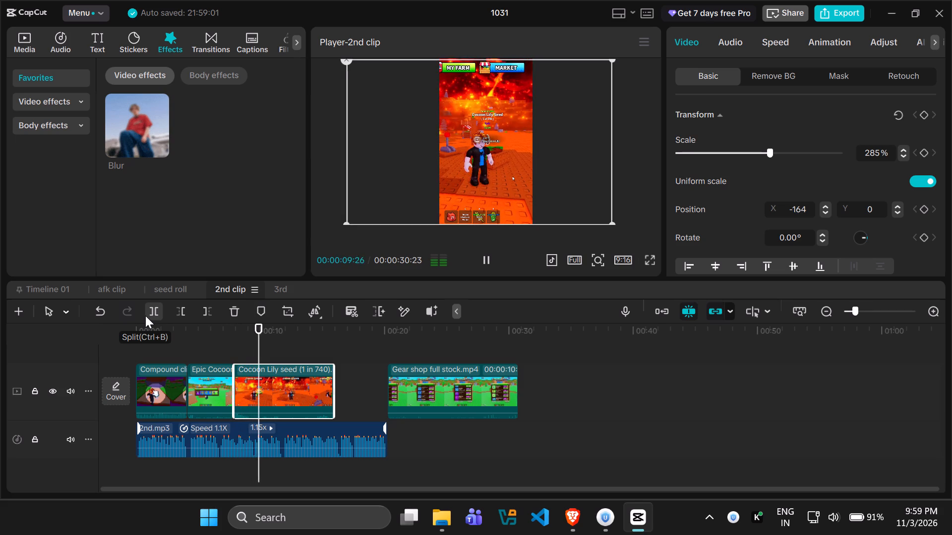
key(space)
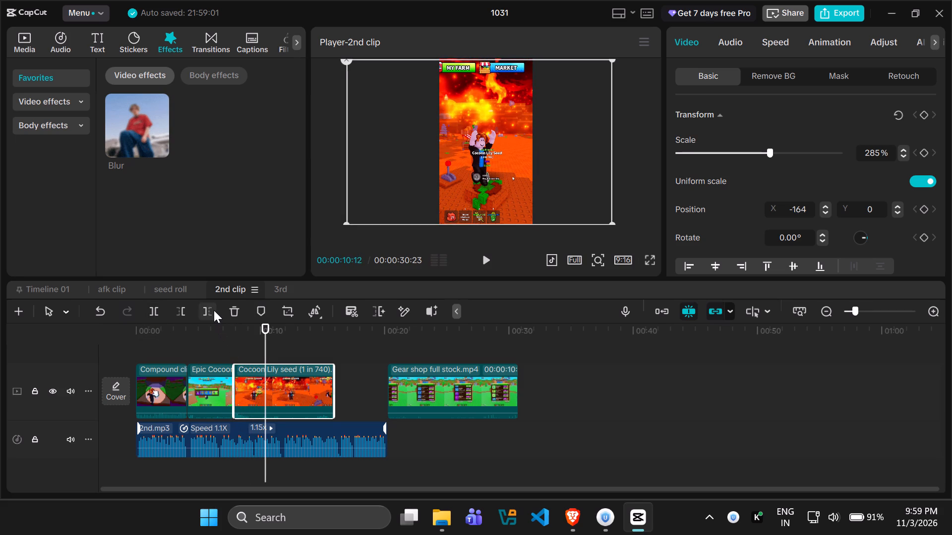
click(211, 310)
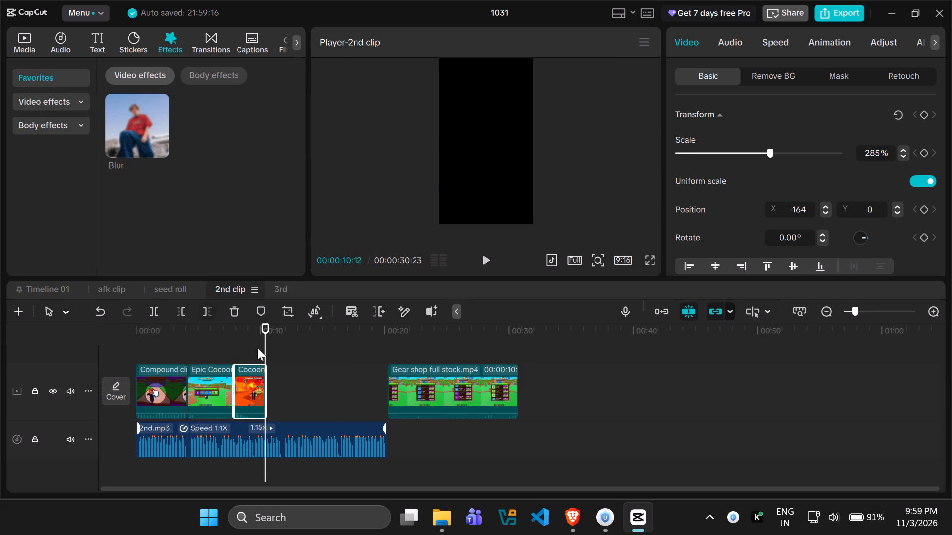
Reorder the main track without gaps: Cocoon Lily seed clip first, Epic Cocoon Lily second, compound clip third.
drag(247, 383, 243, 379)
drag(243, 379, 148, 380)
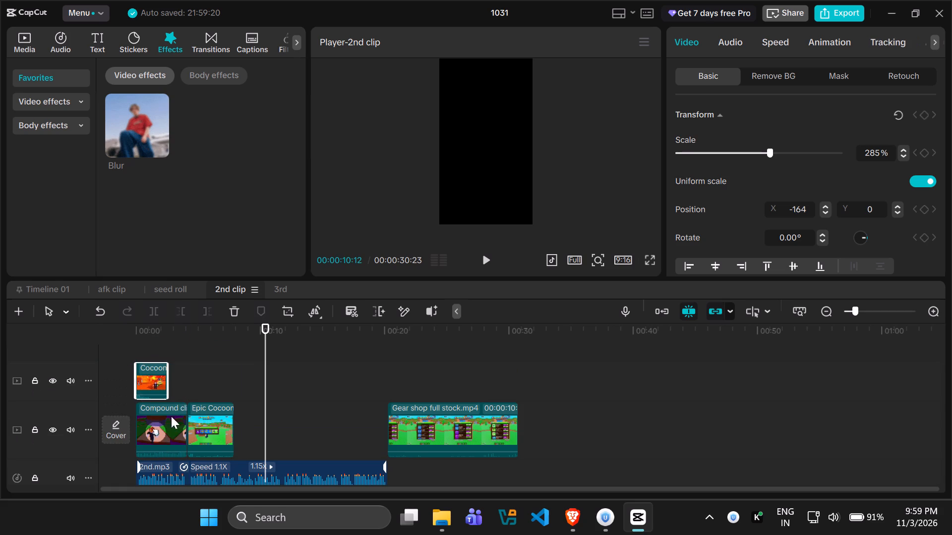
drag(162, 424, 273, 416)
drag(155, 373, 159, 419)
drag(208, 395, 186, 393)
drag(260, 386, 235, 386)
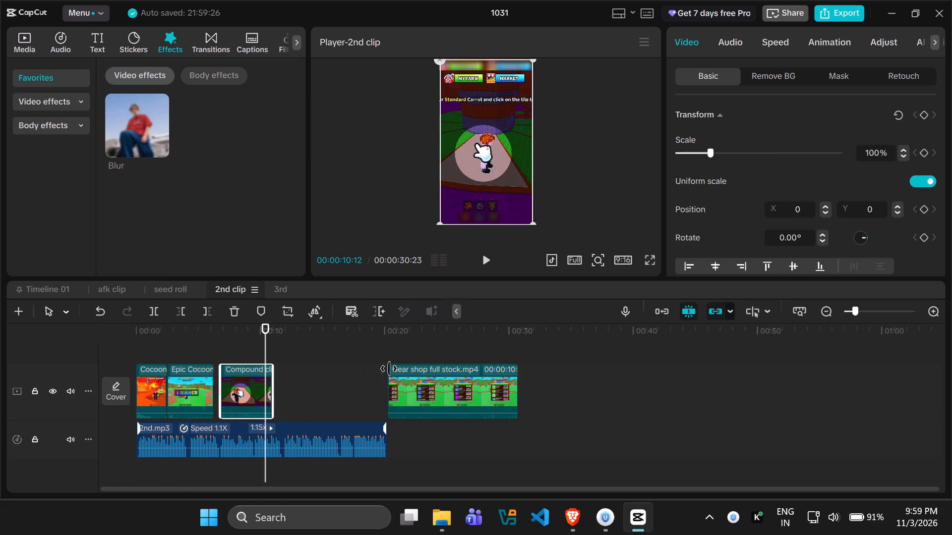
click(418, 395)
drag(243, 381, 230, 378)
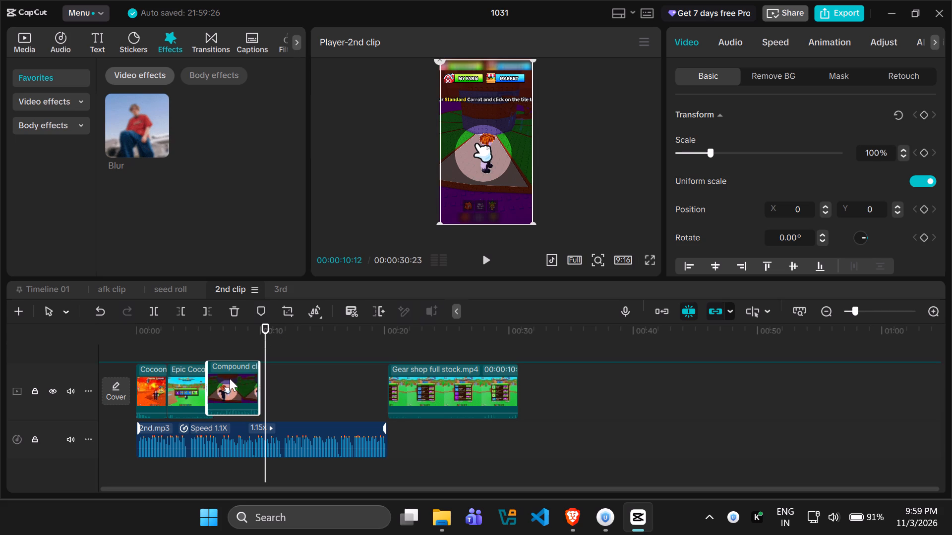
drag(230, 378, 233, 382)
Play the reordered sequence from the start to check it against the voice-over.
drag(265, 350, 85, 350)
key(space)
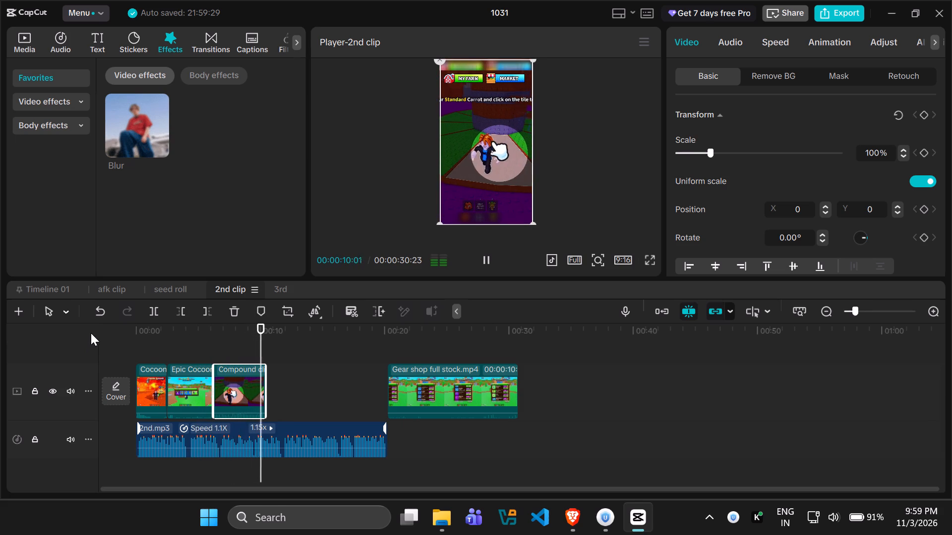
key(space)
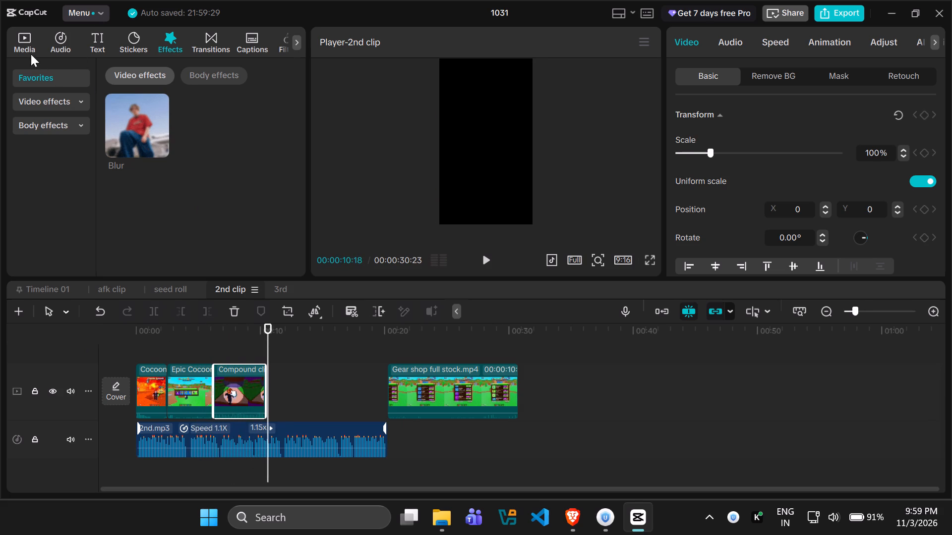
Add $43k crate payout.mp4 from the imported media to a track above the main one, starting at 00:00:10:18.
click(23, 50)
scroll(184, 187, up, 2)
scroll(184, 188, down, 1)
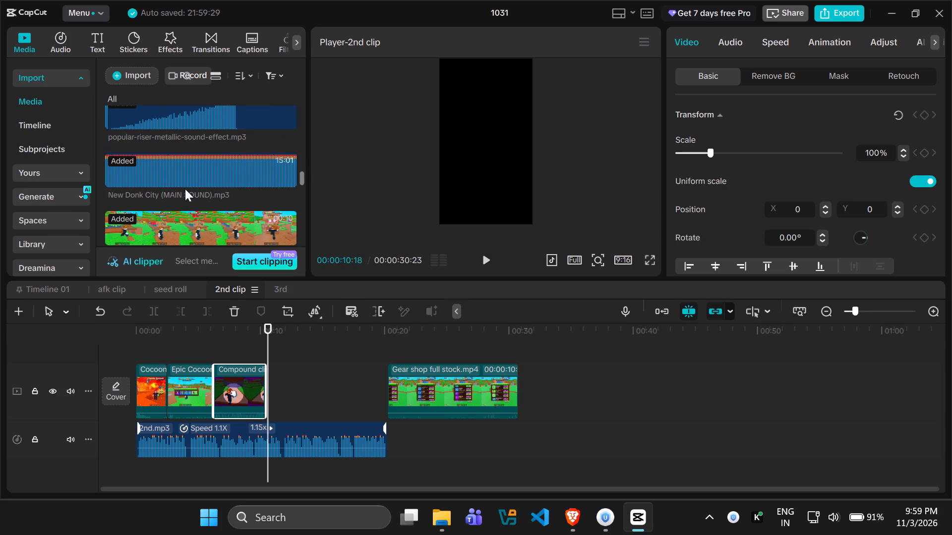
scroll(181, 213, down, 1)
drag(143, 162, 300, 362)
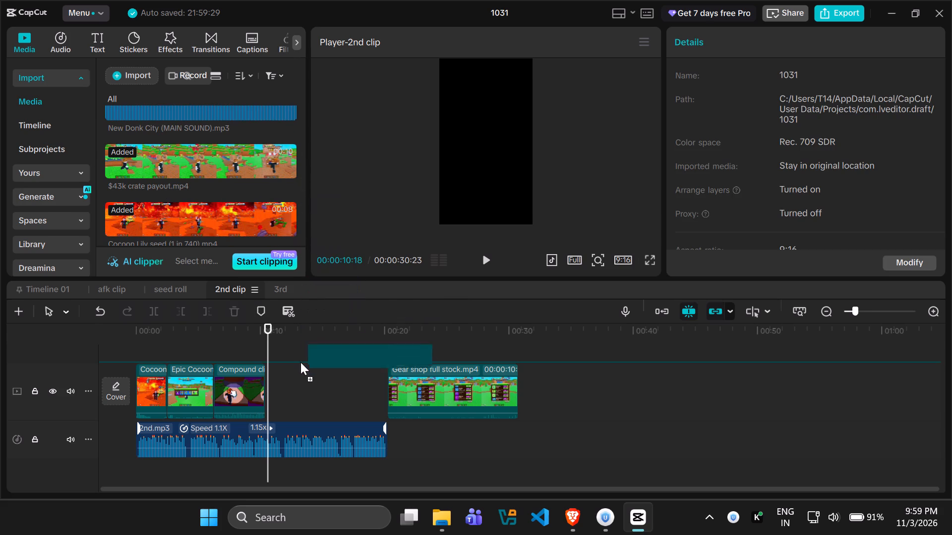
drag(300, 362, 269, 393)
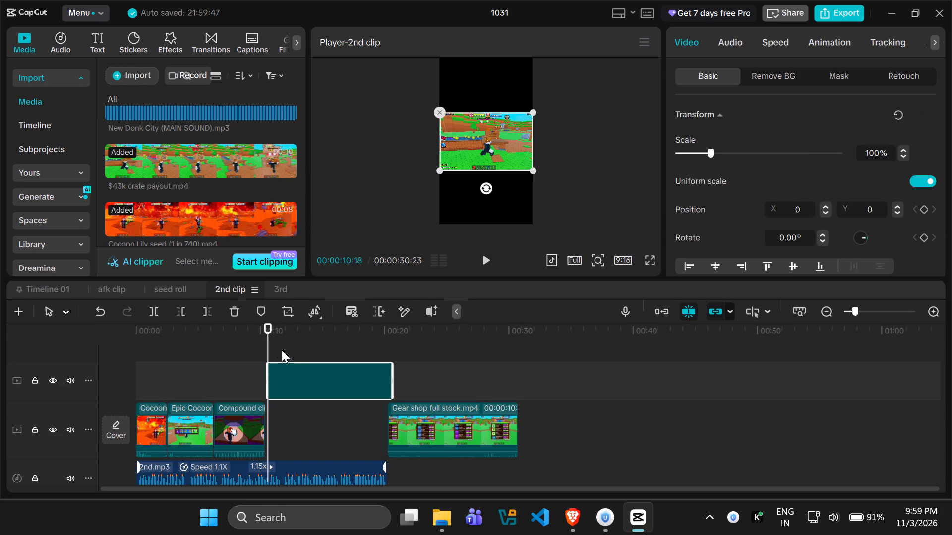
Scale the $43k crate payout clip to 285% to fill the vertical frame.
drag(531, 173, 587, 304)
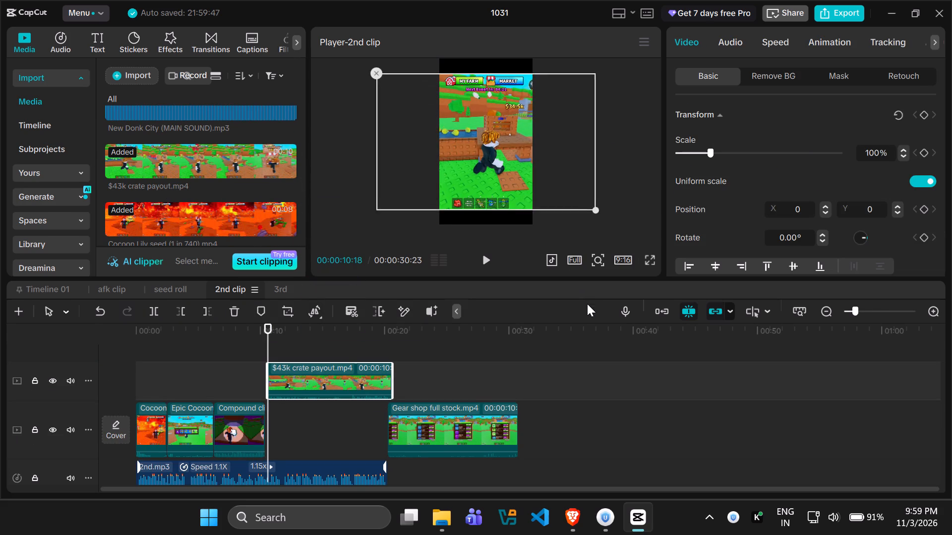
drag(587, 304, 606, 337)
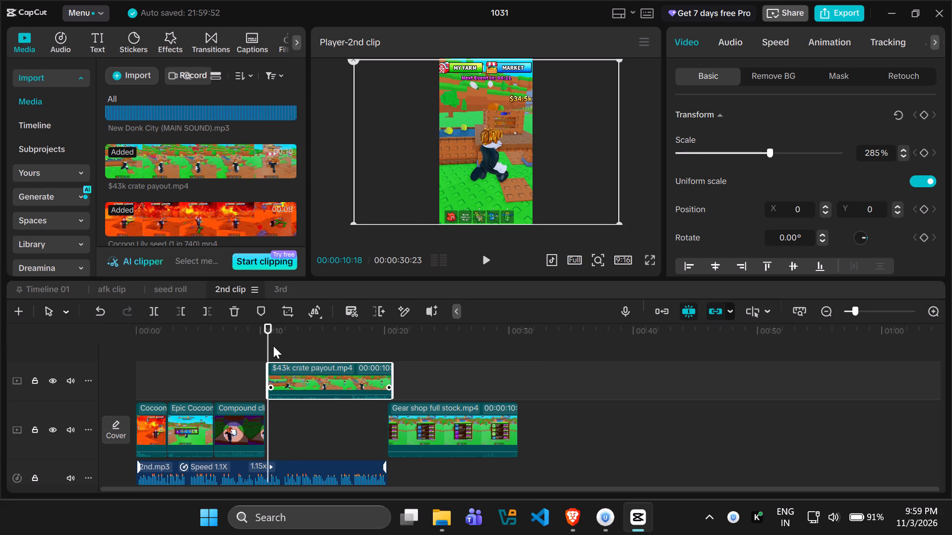
Find the $43.6k moment in the crate payout clip and trim off everything before 00:00:16:29.
drag(264, 340, 327, 351)
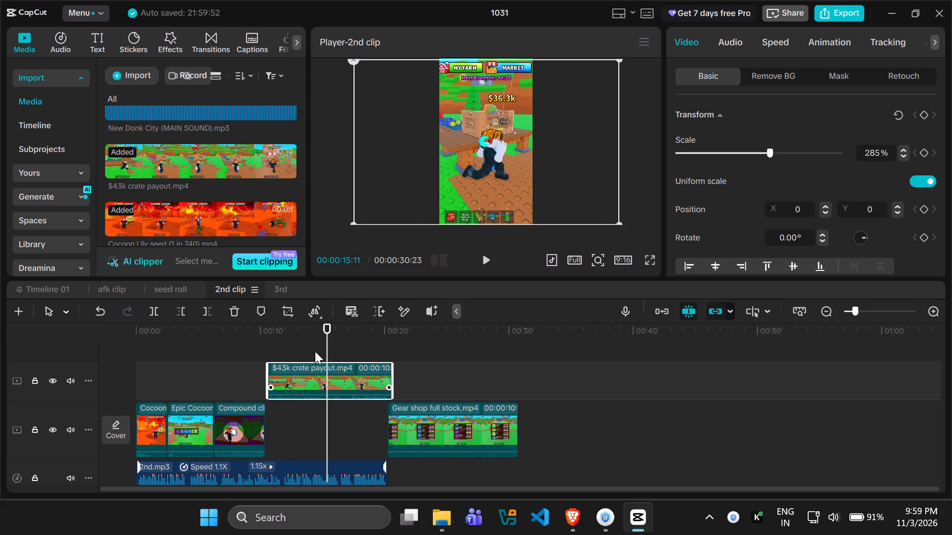
drag(332, 336, 342, 336)
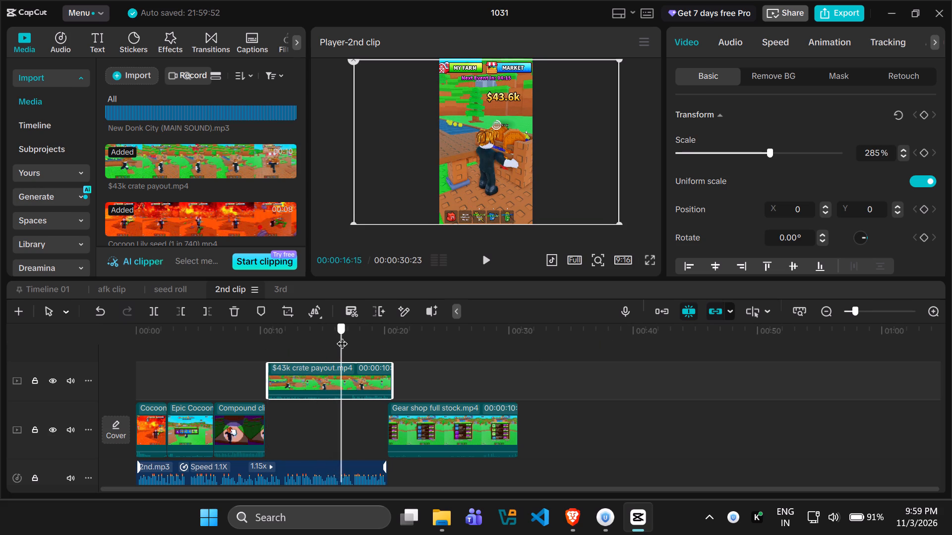
drag(342, 336, 347, 337)
click(284, 379)
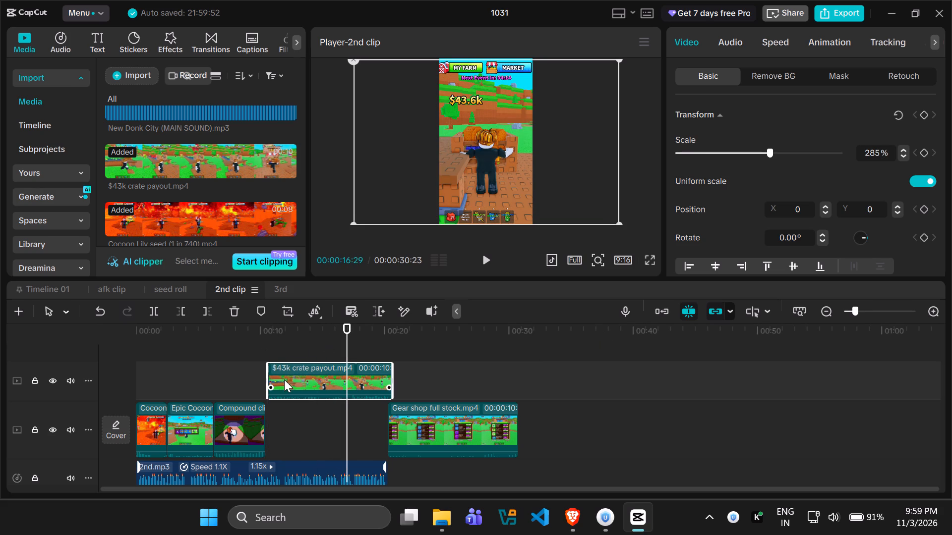
click(182, 306)
Move the trimmed $43k crate payout clip onto the main track against the compound clip's end.
drag(363, 379, 321, 410)
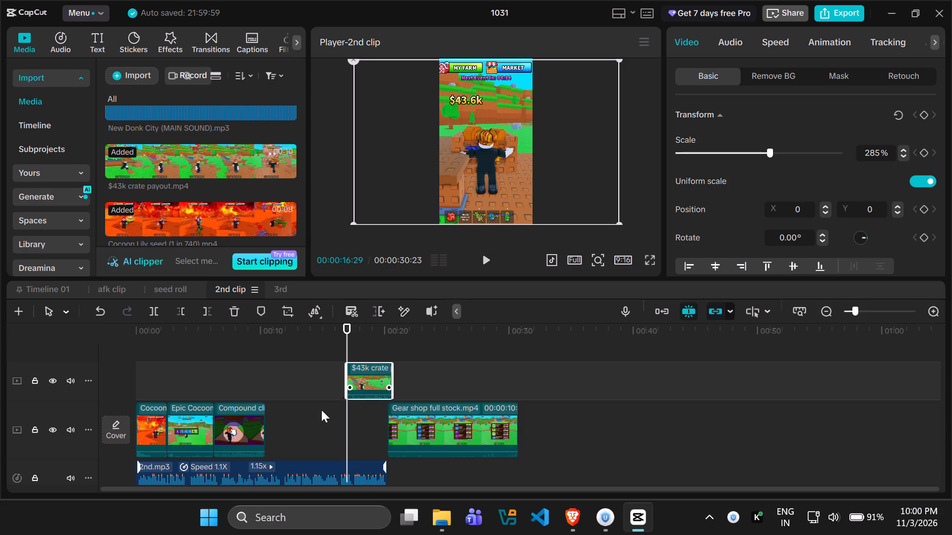
drag(321, 410, 279, 429)
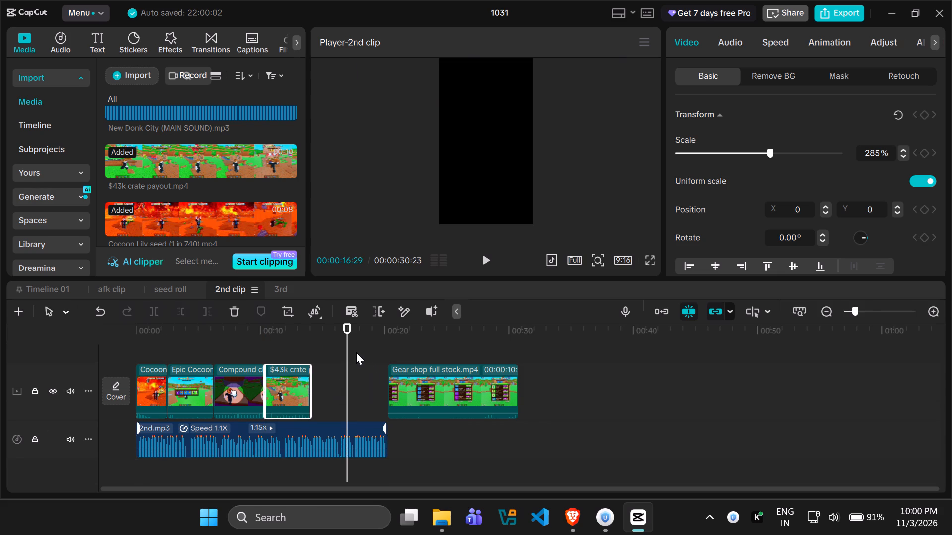
Set the $43k crate payout clip's speed to 1.66x.
drag(350, 350, 277, 350)
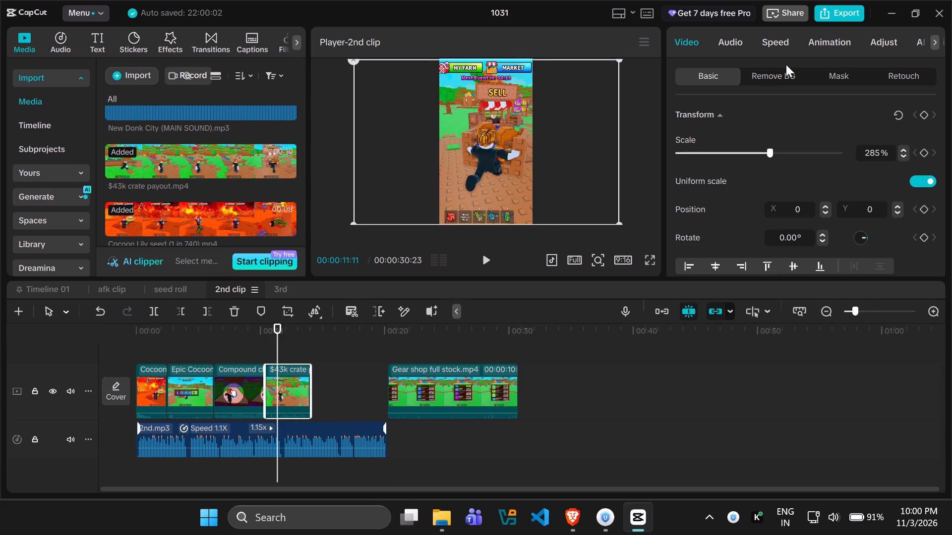
click(766, 43)
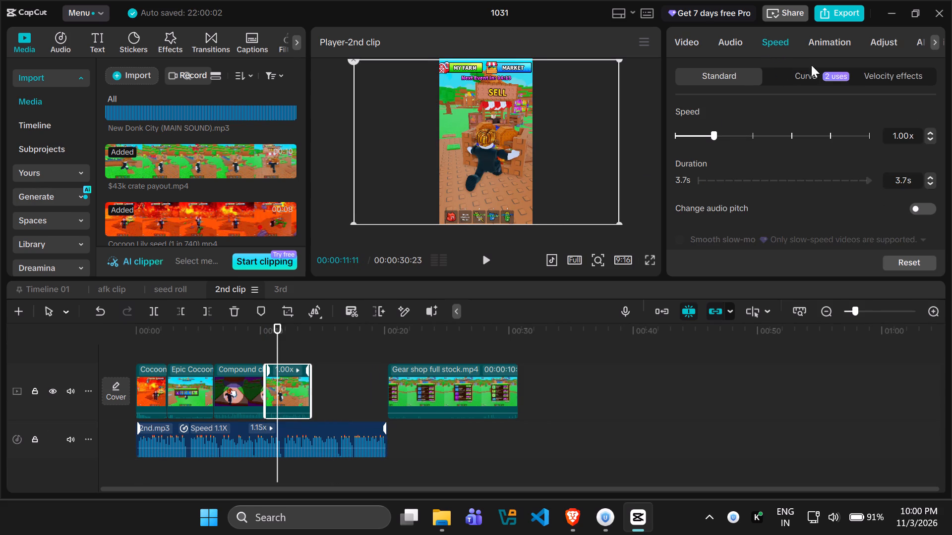
click(740, 139)
Import the 2x growth boost video from the Ring Farm & Growing folder into the project media.
drag(275, 350, 221, 350)
key(space)
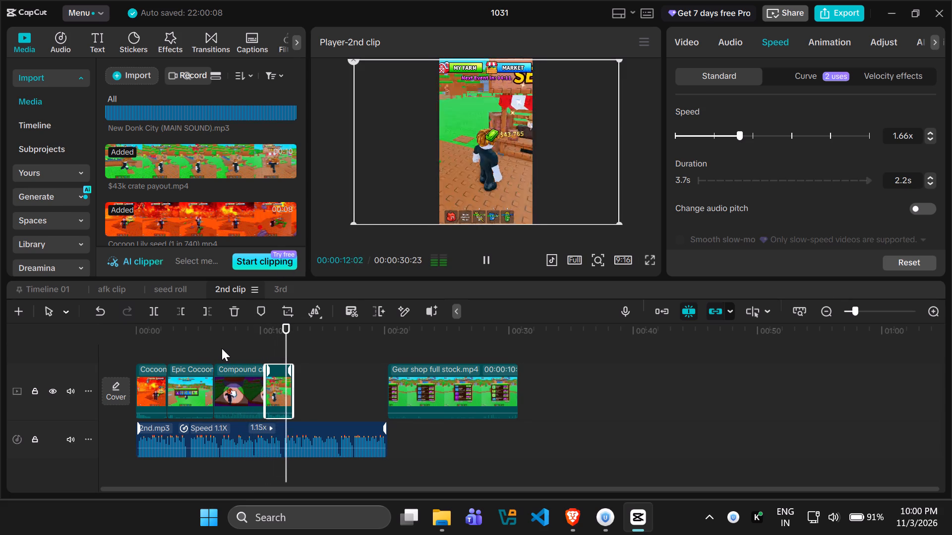
key(space)
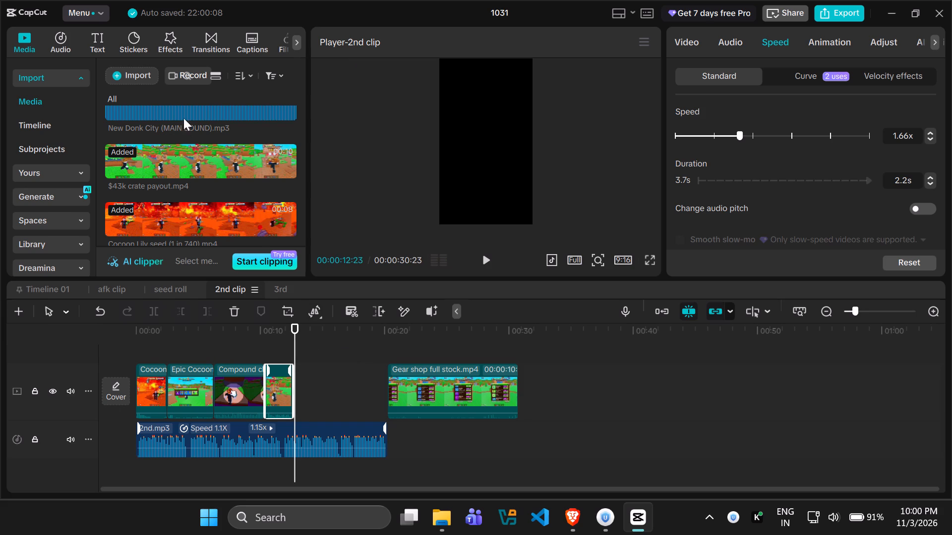
click(144, 75)
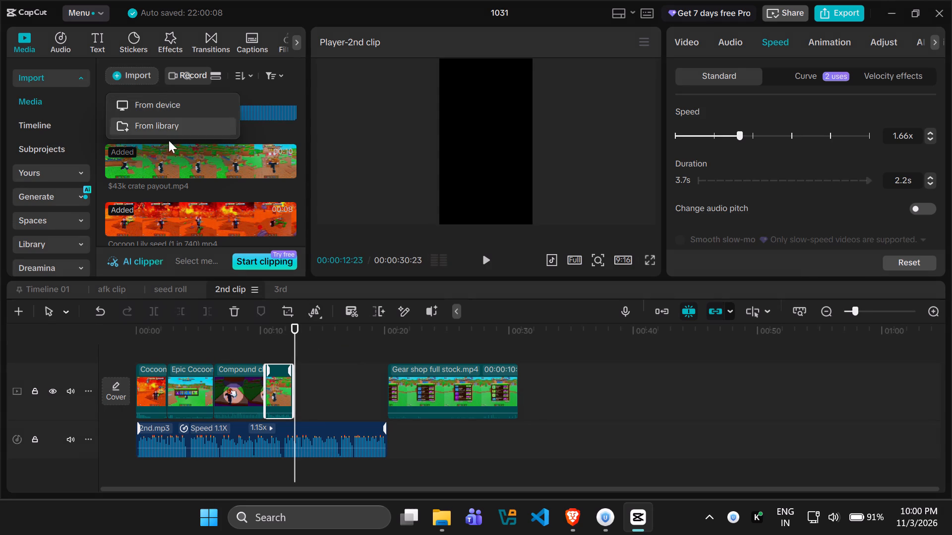
click(155, 192)
scroll(155, 192, up, 8)
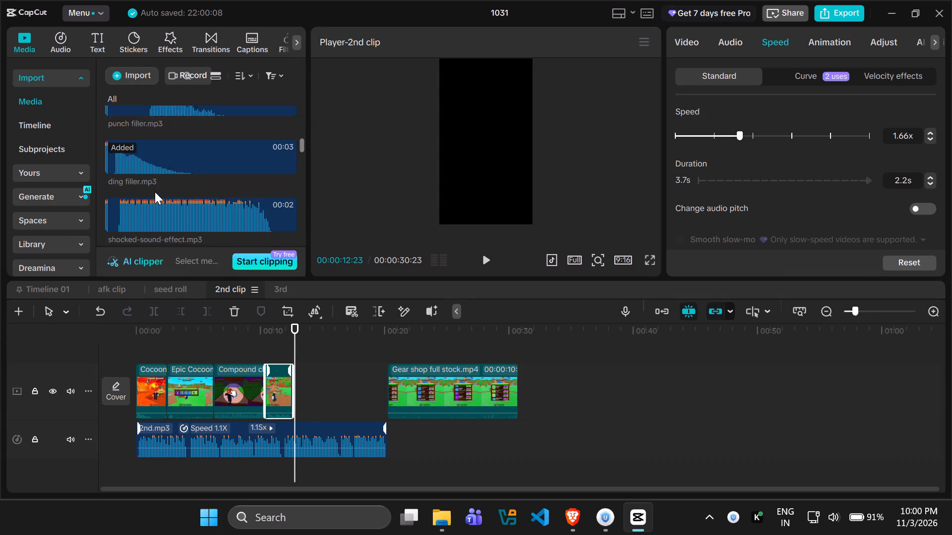
scroll(155, 192, up, 3)
scroll(155, 192, down, 14)
scroll(155, 192, down, 9)
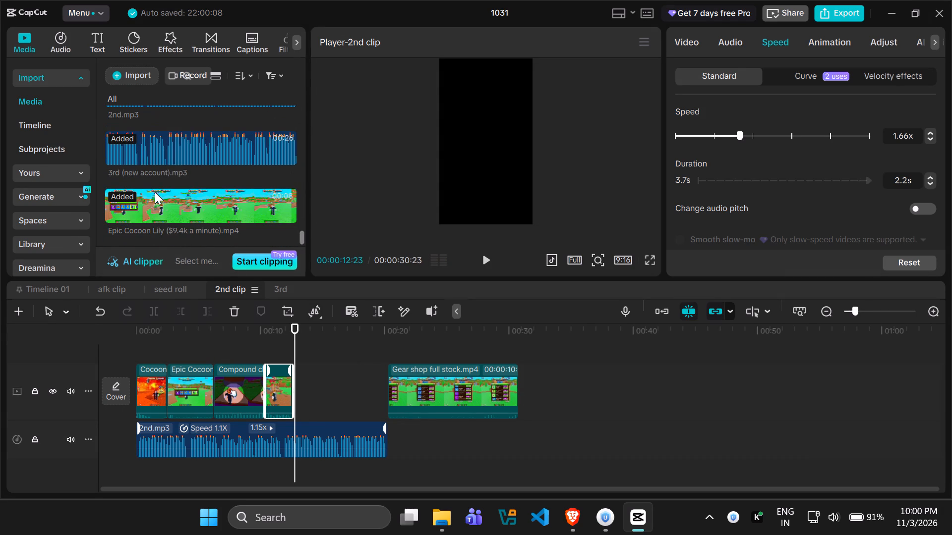
scroll(155, 192, down, 2)
click(133, 75)
click(148, 94)
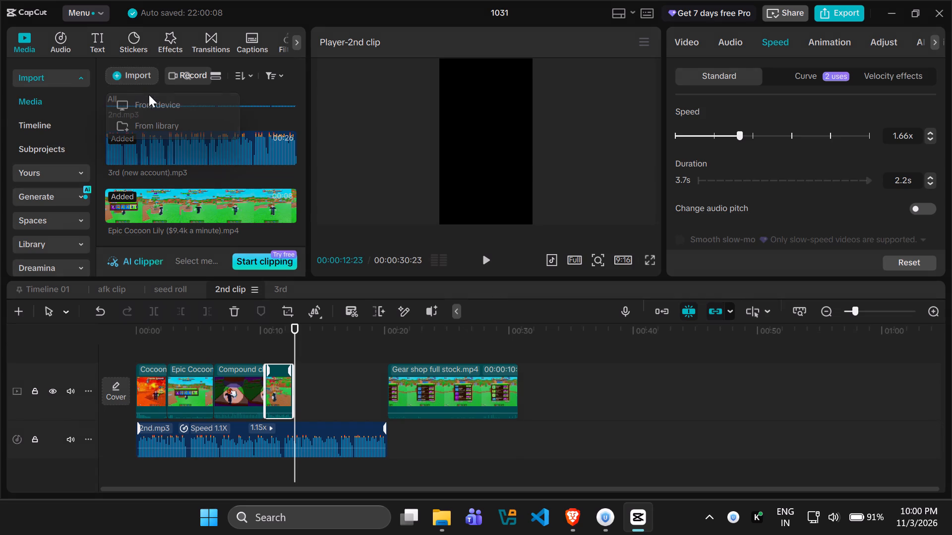
click(151, 97)
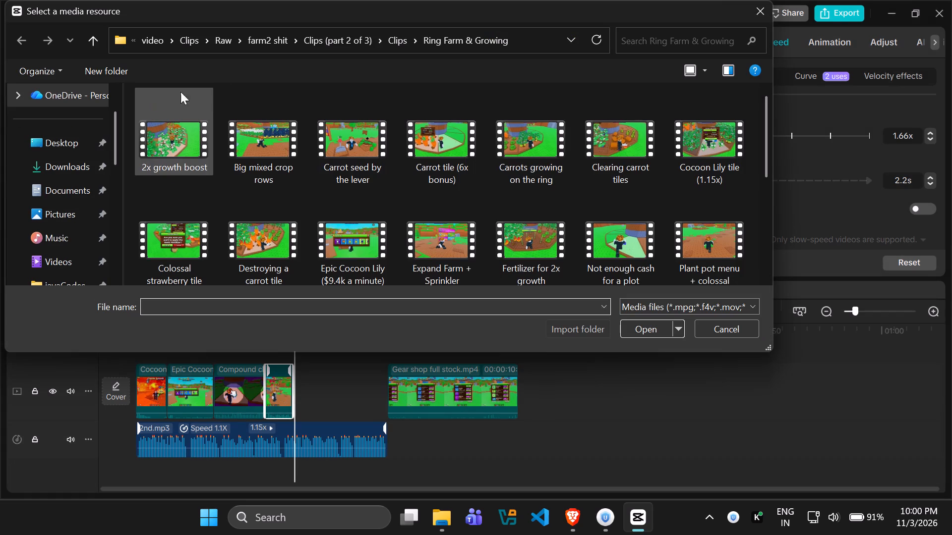
click(182, 145)
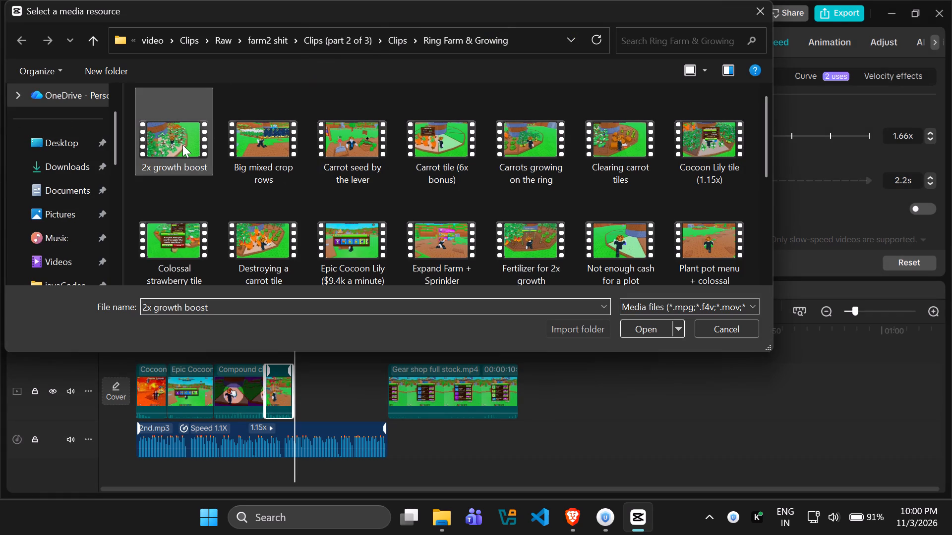
click(642, 328)
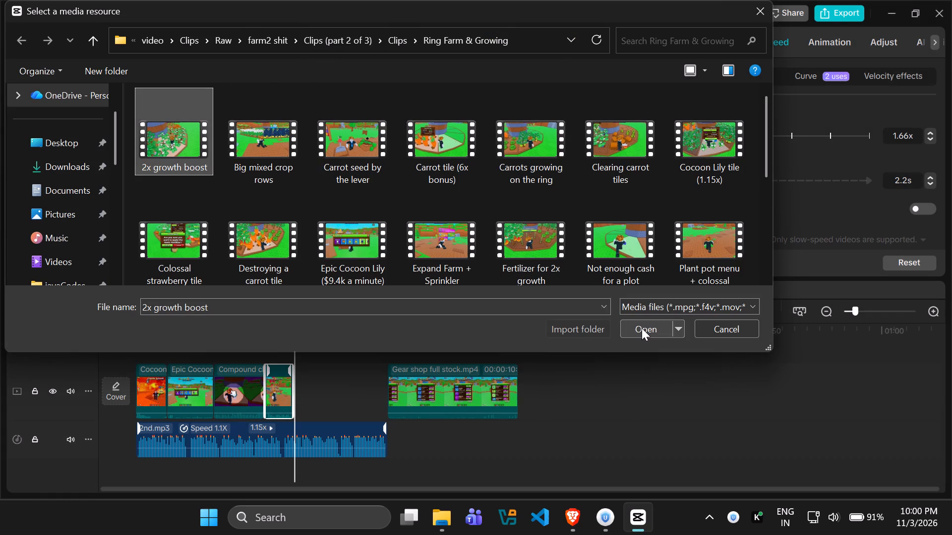
Place the 2x growth boost clip on a track above the main track, starting at 00:00:12:23.
click(171, 206)
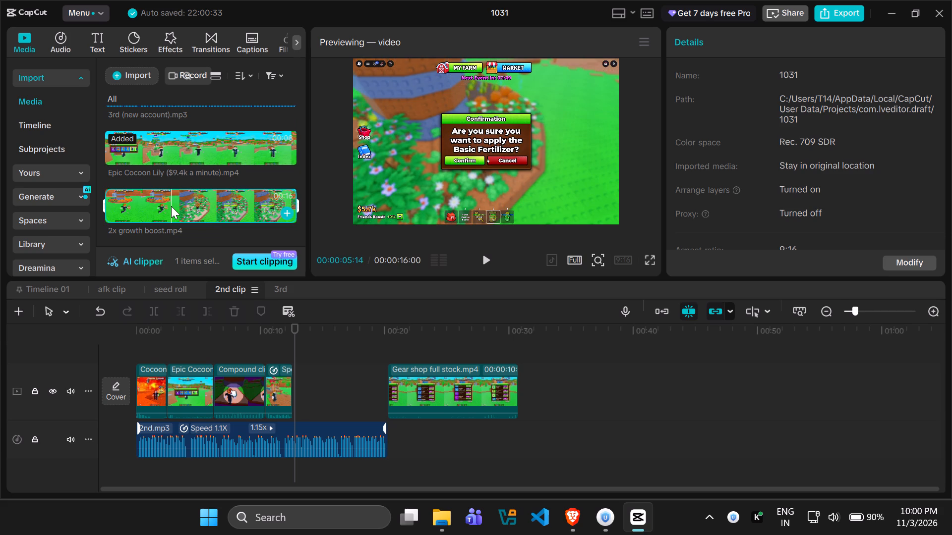
drag(171, 206, 184, 206)
drag(174, 196, 300, 334)
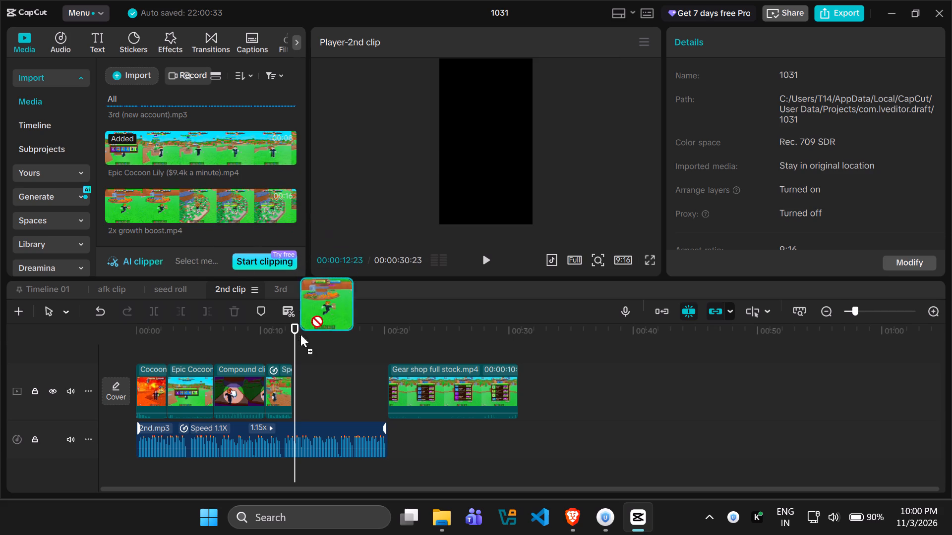
drag(300, 334, 291, 350)
Move the Gear shop full stock clip to the upper track, directly against the 2x growth boost clip's end.
drag(435, 424, 503, 415)
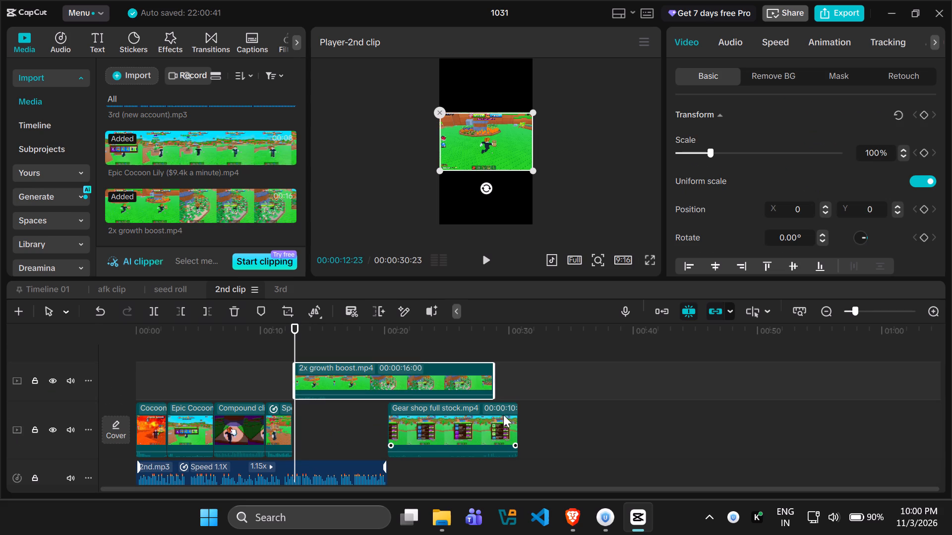
drag(503, 415, 536, 384)
drag(528, 386, 536, 388)
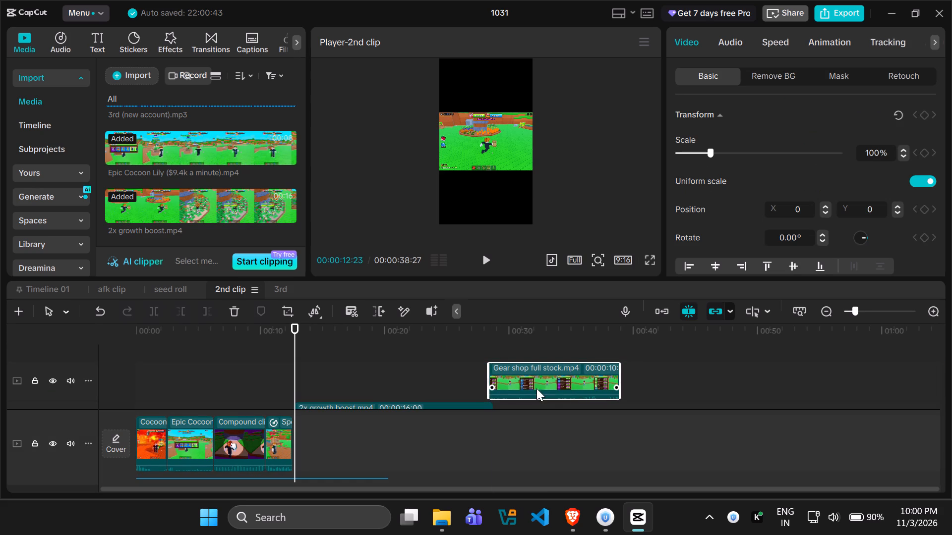
drag(536, 388, 535, 406)
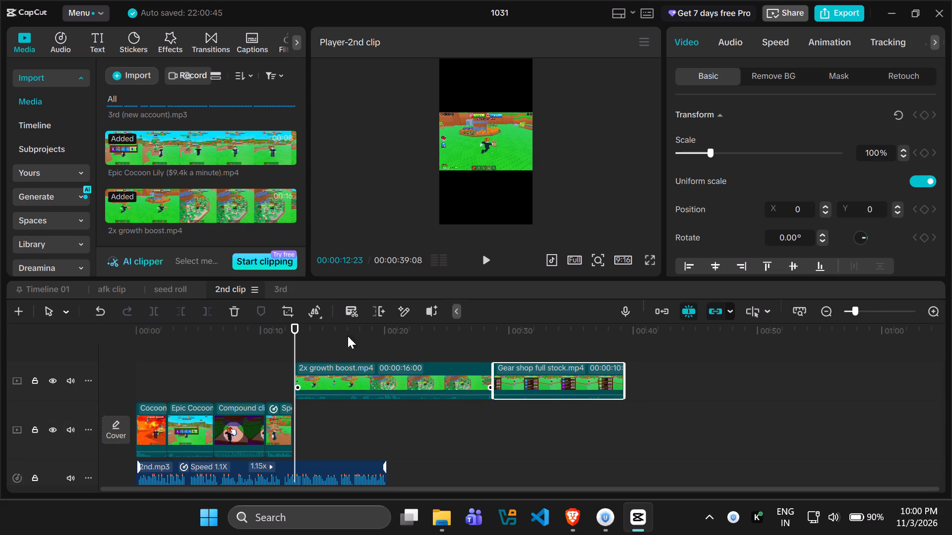
Scale the 2x growth boost clip to 285% to fill the vertical frame.
click(367, 380)
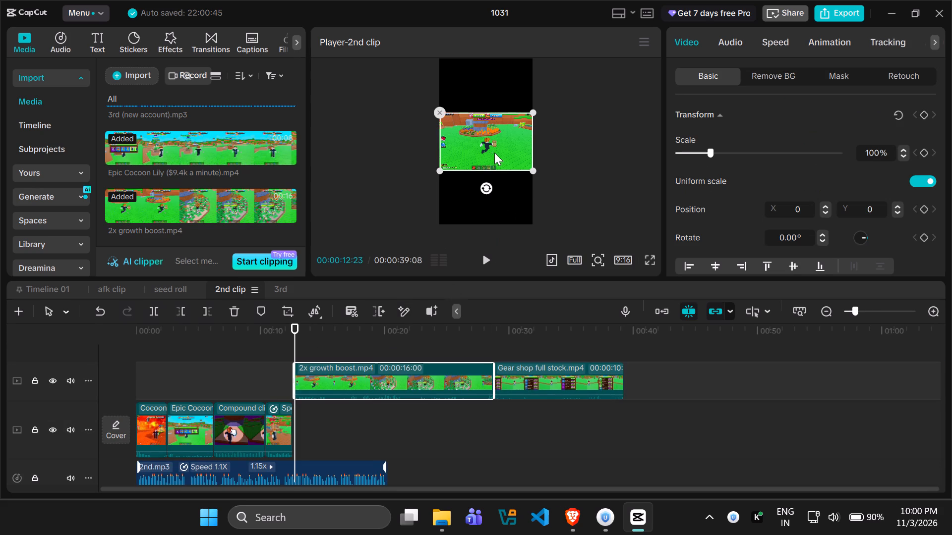
drag(532, 169, 607, 329)
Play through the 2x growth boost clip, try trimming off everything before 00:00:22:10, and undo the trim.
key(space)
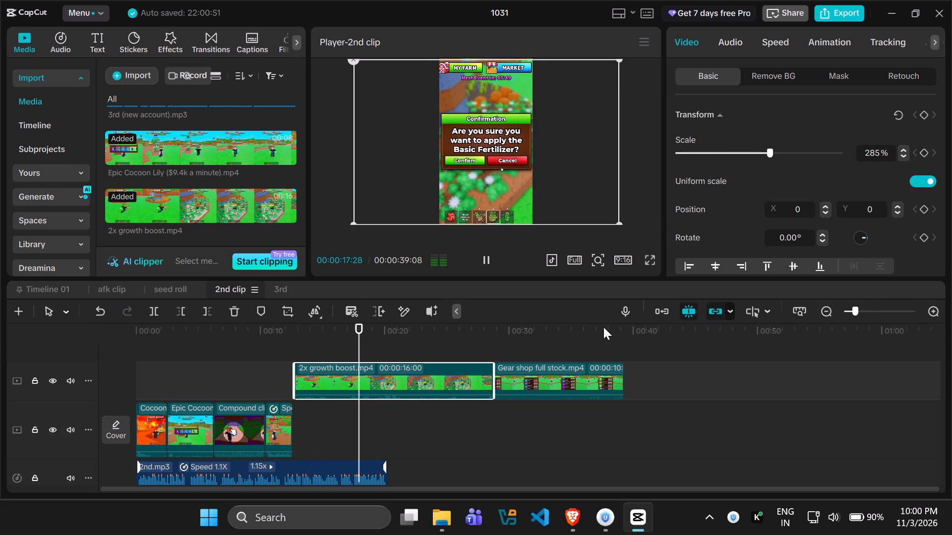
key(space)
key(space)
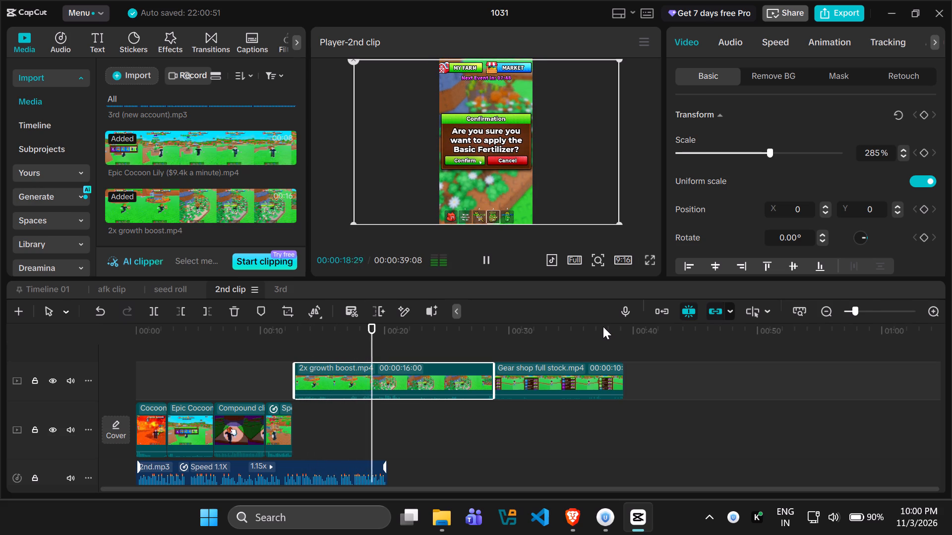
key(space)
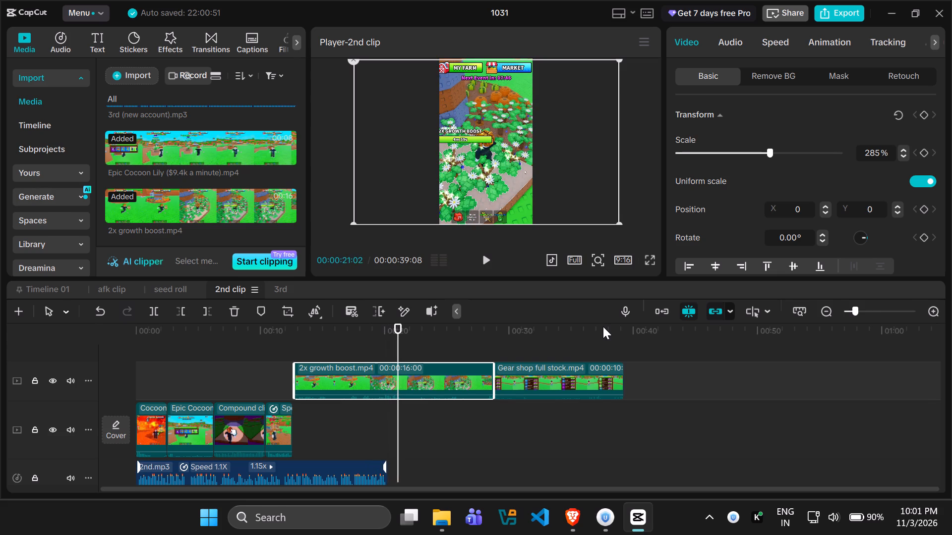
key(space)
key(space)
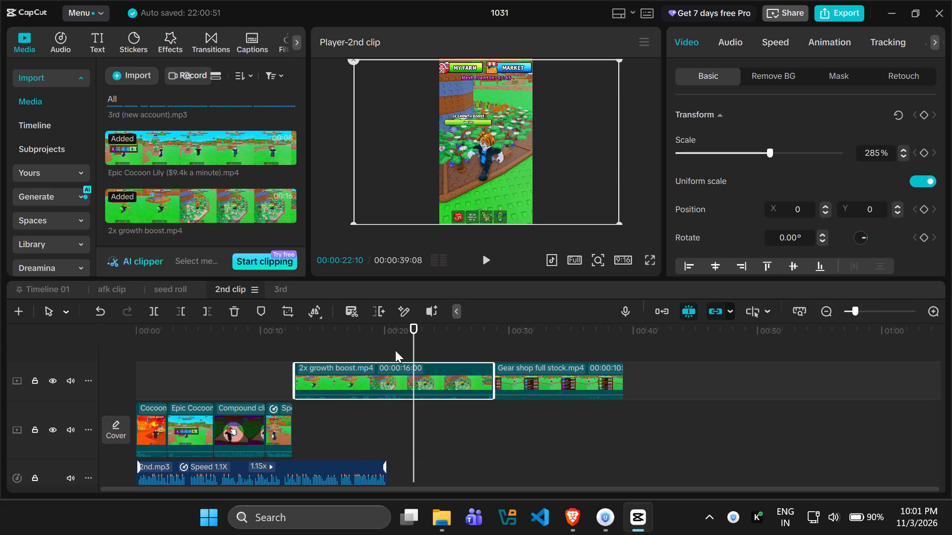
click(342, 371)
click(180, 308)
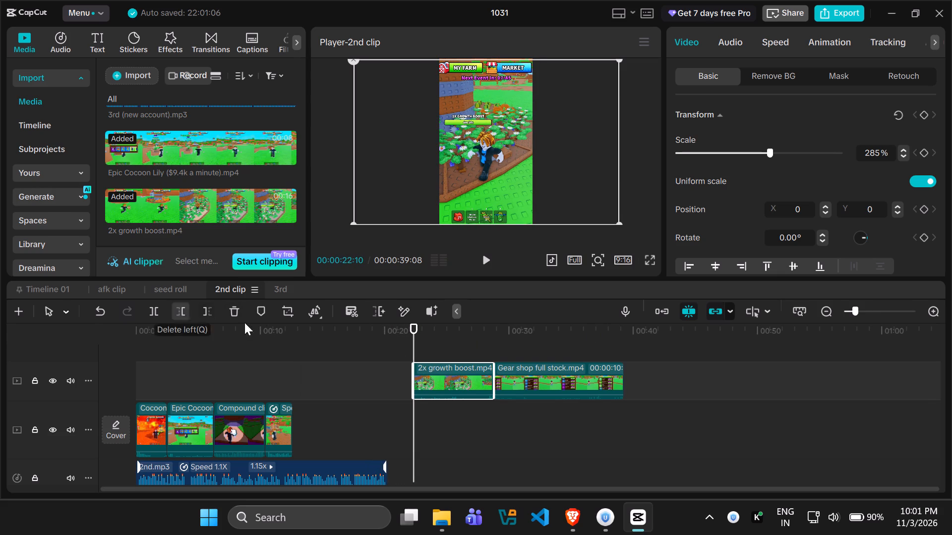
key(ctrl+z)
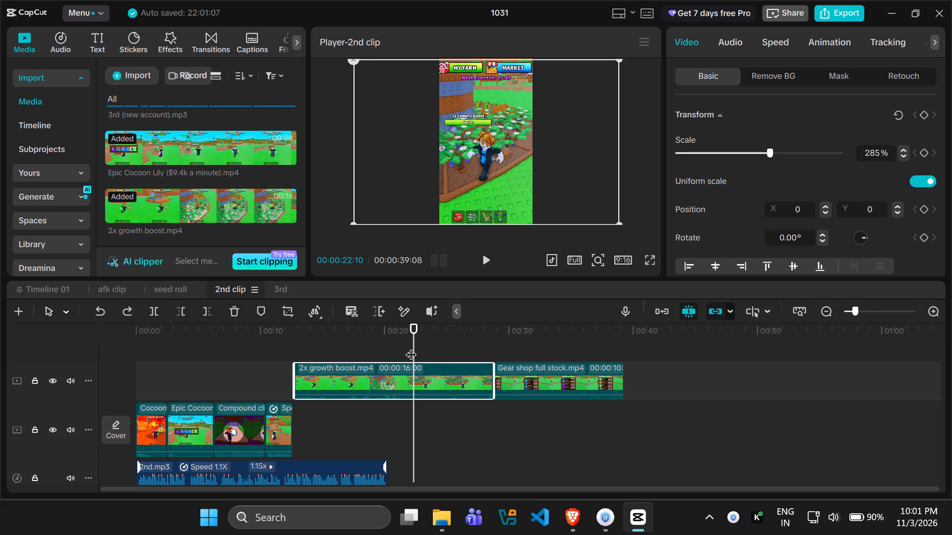
Find the moment just before the Basic Fertilizer confirmation and trim off the 2x growth boost clip before 00:00:17:04.
drag(412, 347, 374, 346)
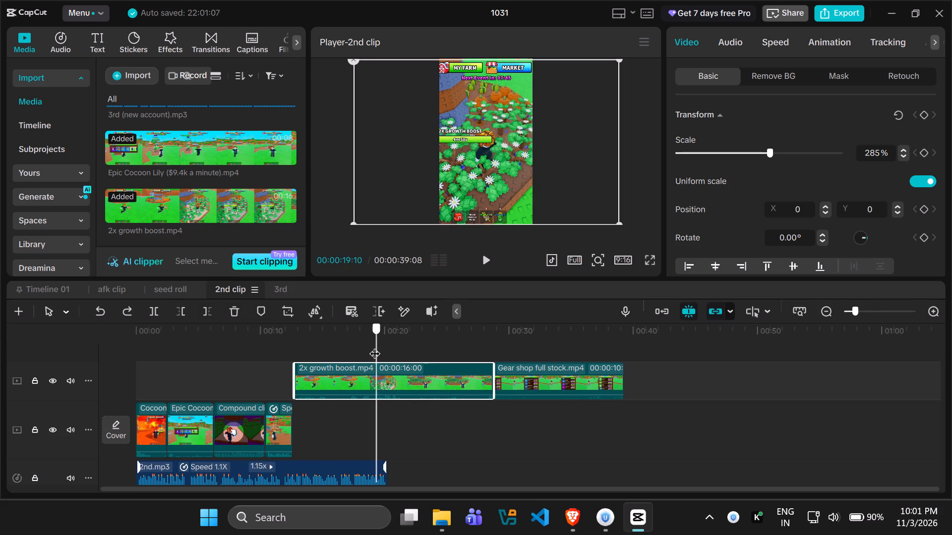
drag(374, 346, 356, 344)
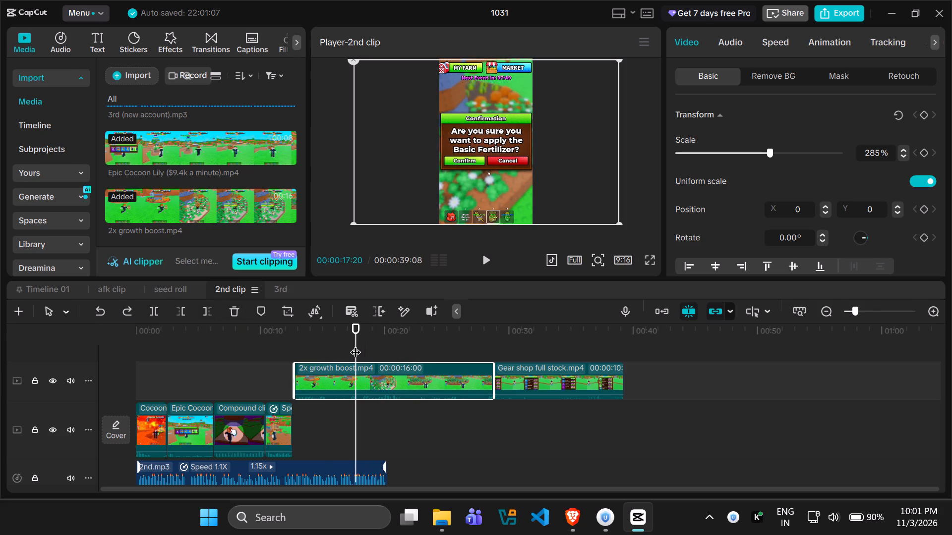
drag(355, 344, 349, 344)
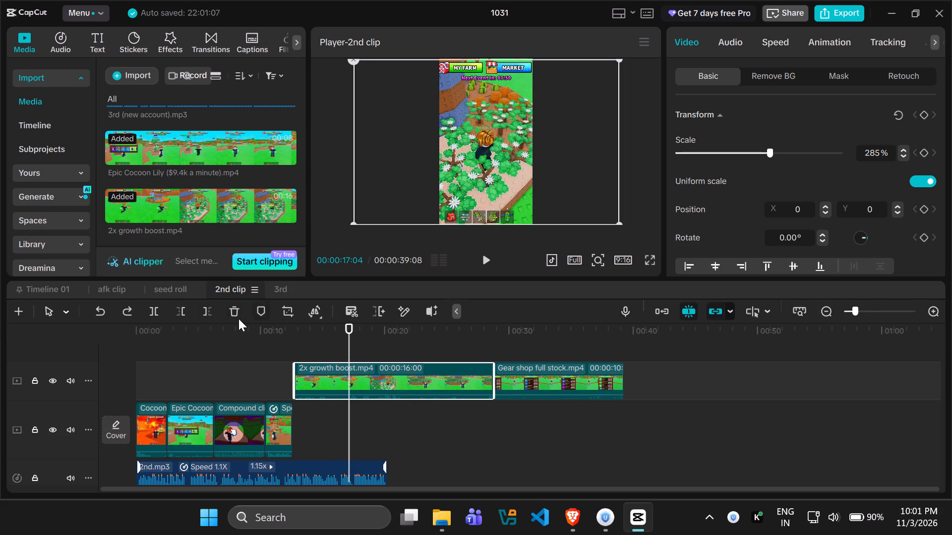
click(179, 310)
Move the trimmed 2x growth boost clip onto the main track against the $43k crate payout clip's end.
drag(389, 377, 332, 420)
Play the 2x growth boost clip against the voice-over and trim off everything after 00:00:14:26.
drag(347, 368, 341, 366)
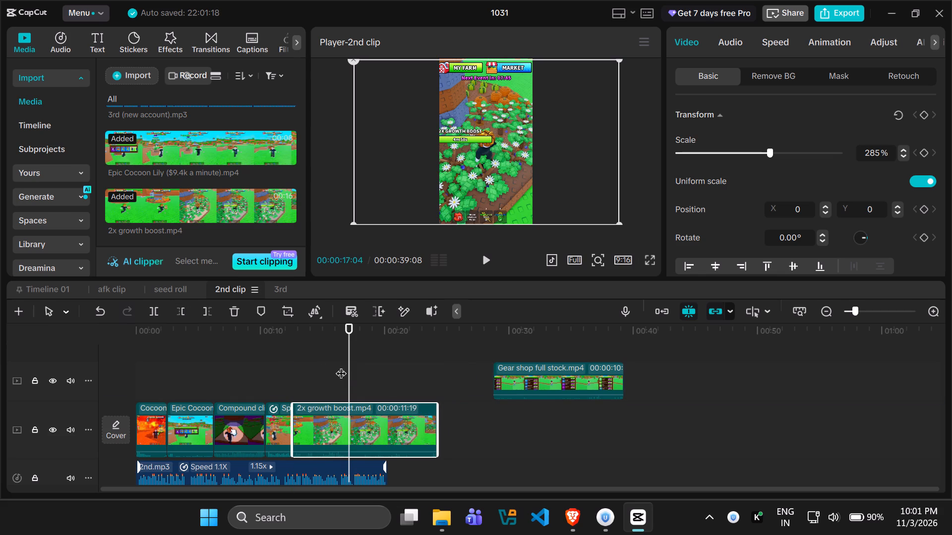
drag(341, 366, 272, 353)
key(space)
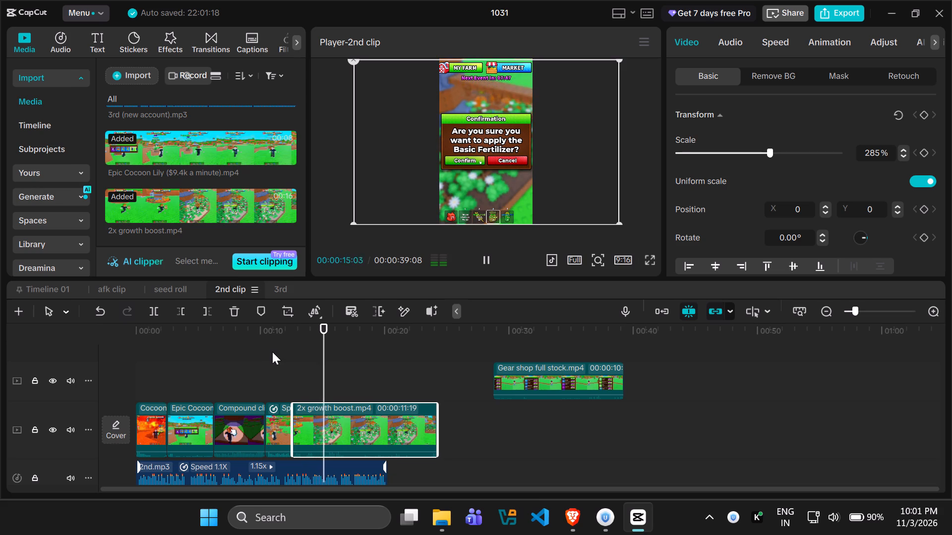
key(space)
drag(333, 372, 325, 372)
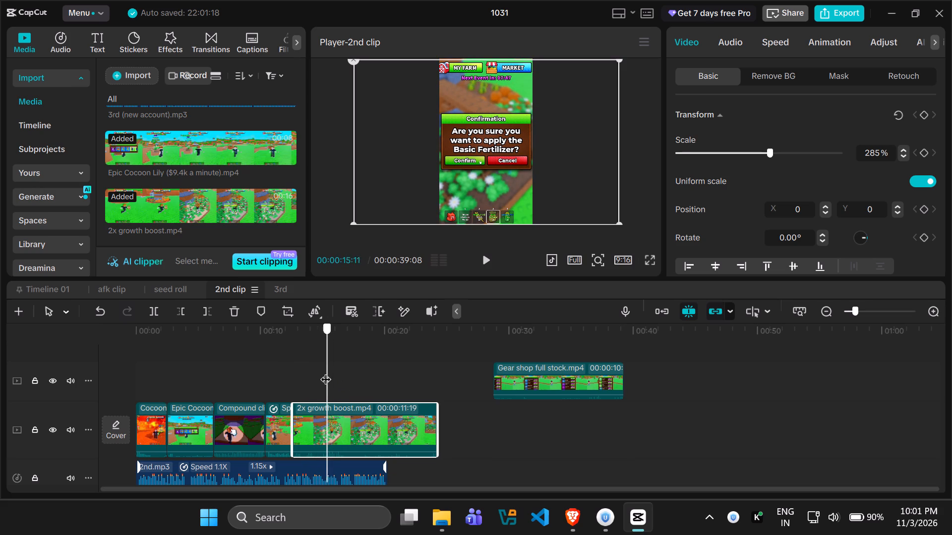
drag(325, 372, 321, 371)
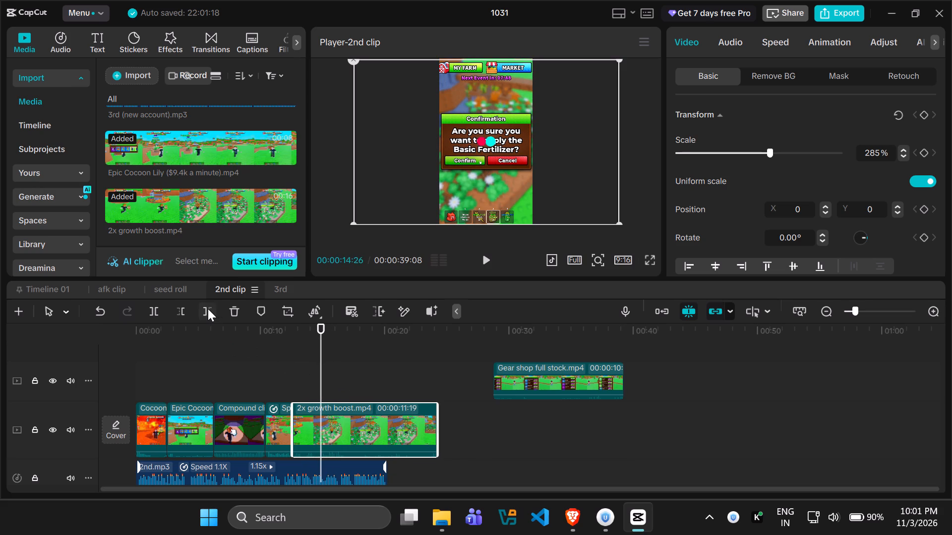
click(208, 309)
Move the Gear shop full stock clip onto the main track against the 2x growth boost clip's end.
click(537, 374)
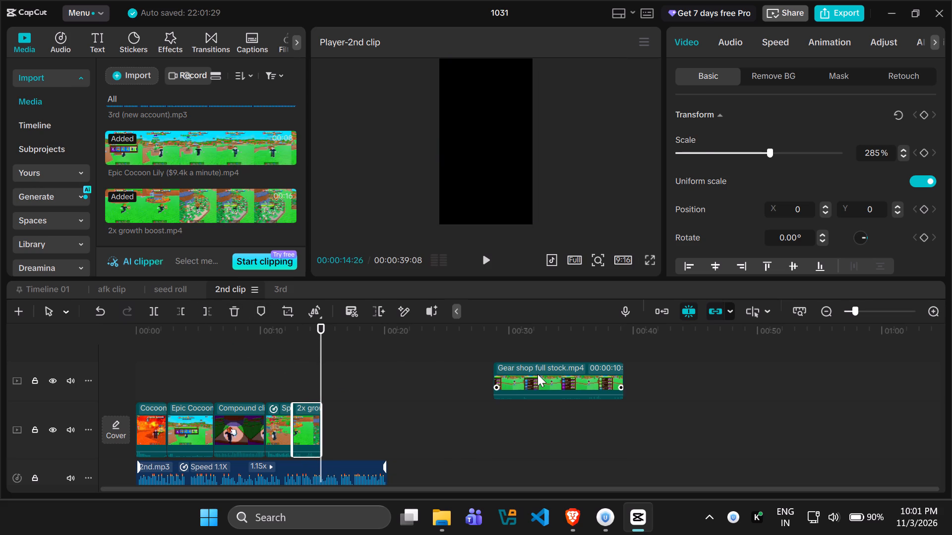
drag(528, 374, 364, 421)
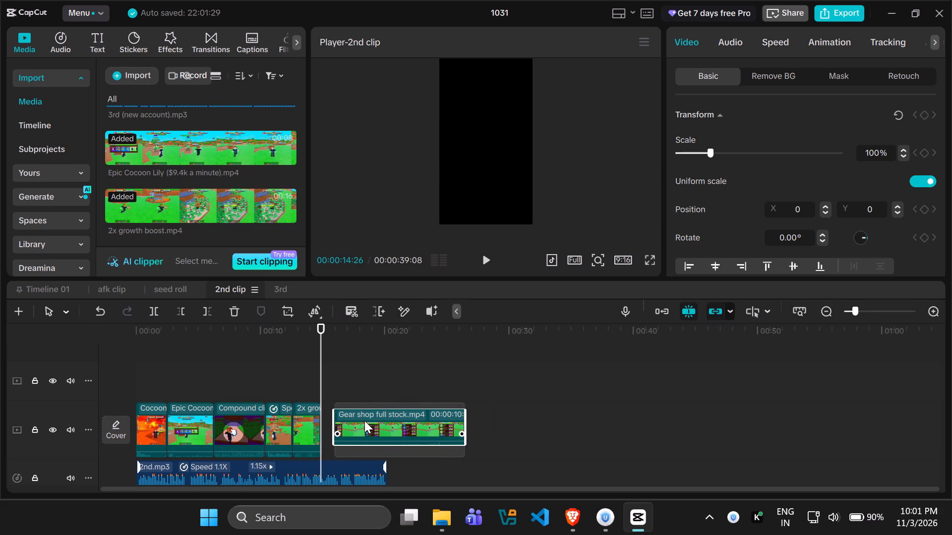
drag(364, 421, 357, 421)
Scale the Gear shop full stock clip to 244% so the shop window fits the frame's width.
key(space)
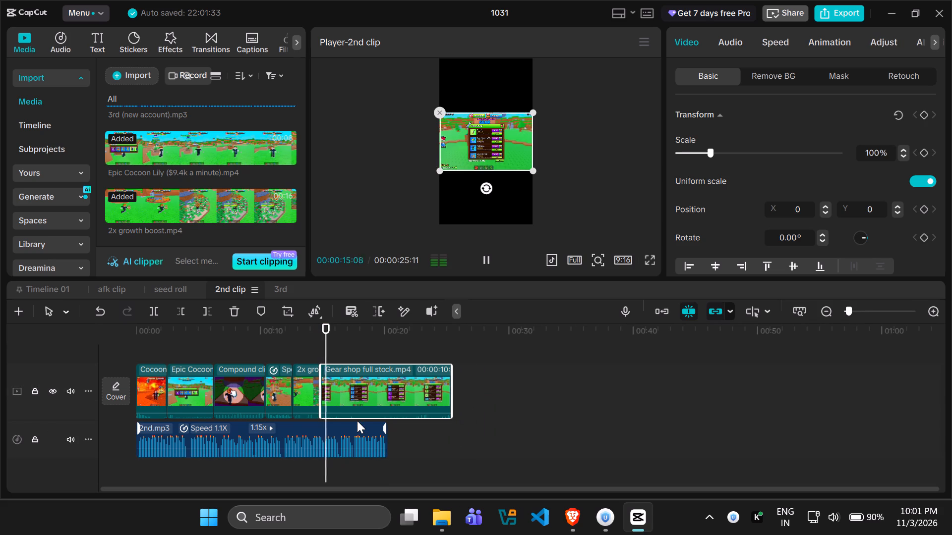
key(space)
drag(533, 168, 602, 301)
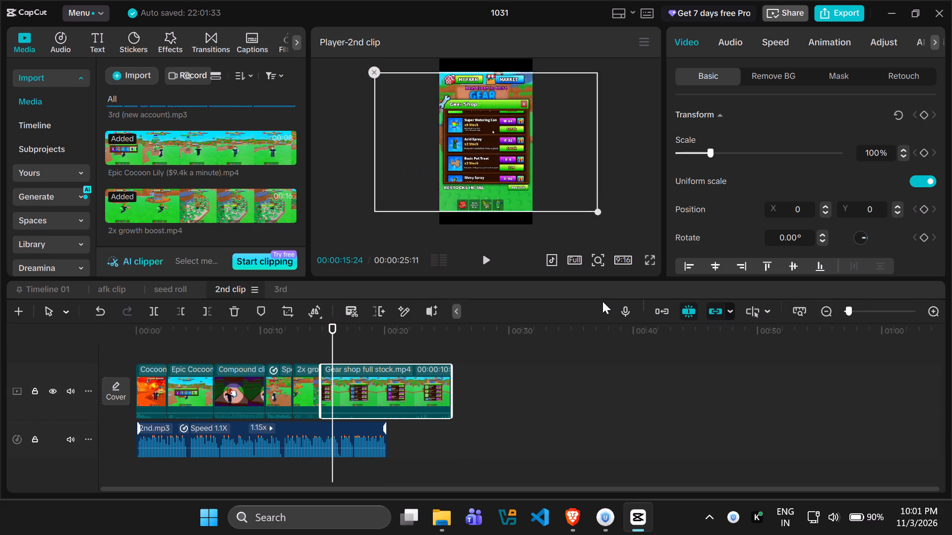
drag(602, 301, 616, 327)
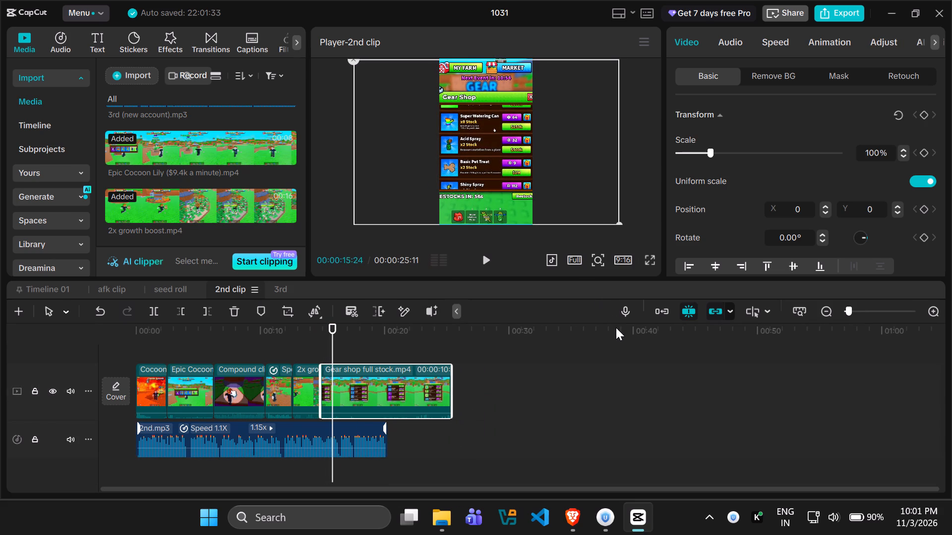
drag(616, 327, 597, 291)
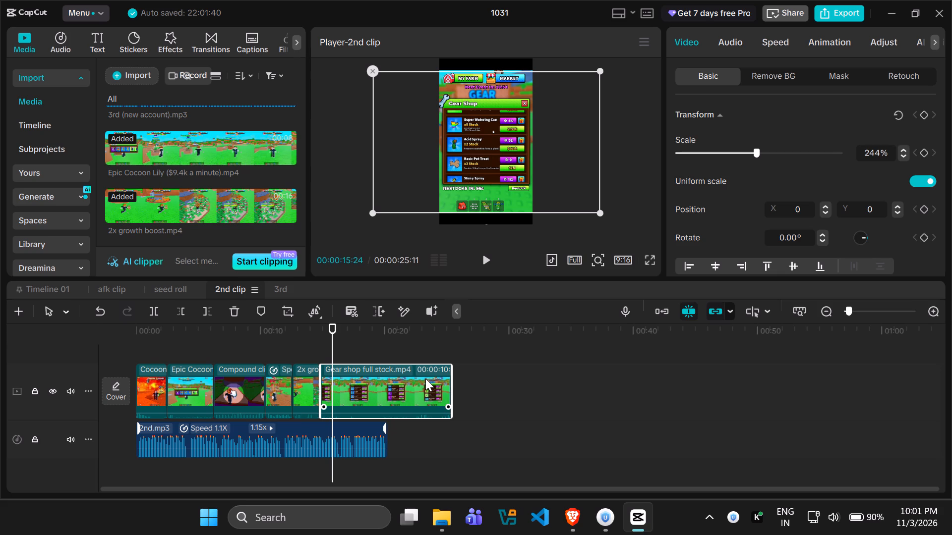
Duplicate the Gear shop full stock clip onto a track above the original, starting at 00:00:14:26.
key(ctrl+c)
drag(334, 329, 325, 329)
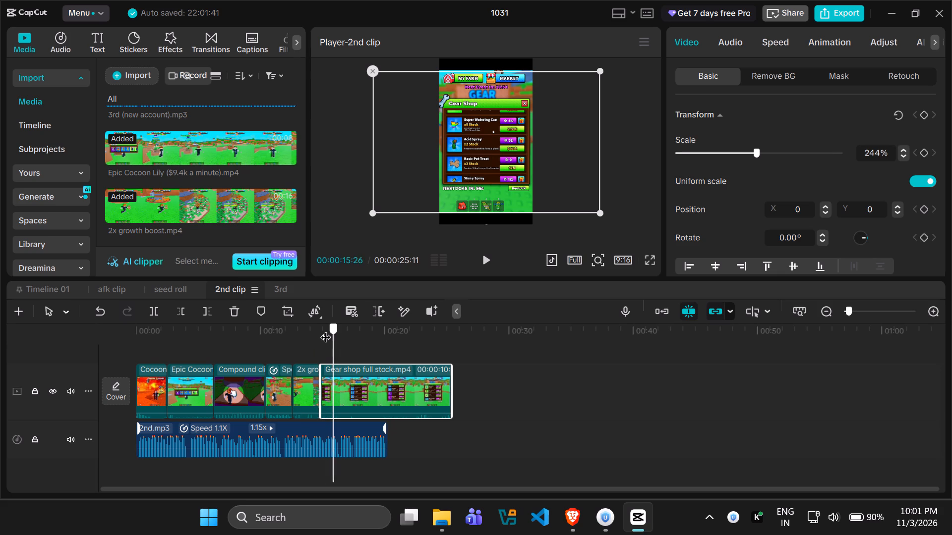
drag(325, 329, 320, 329)
key(ctrl+v)
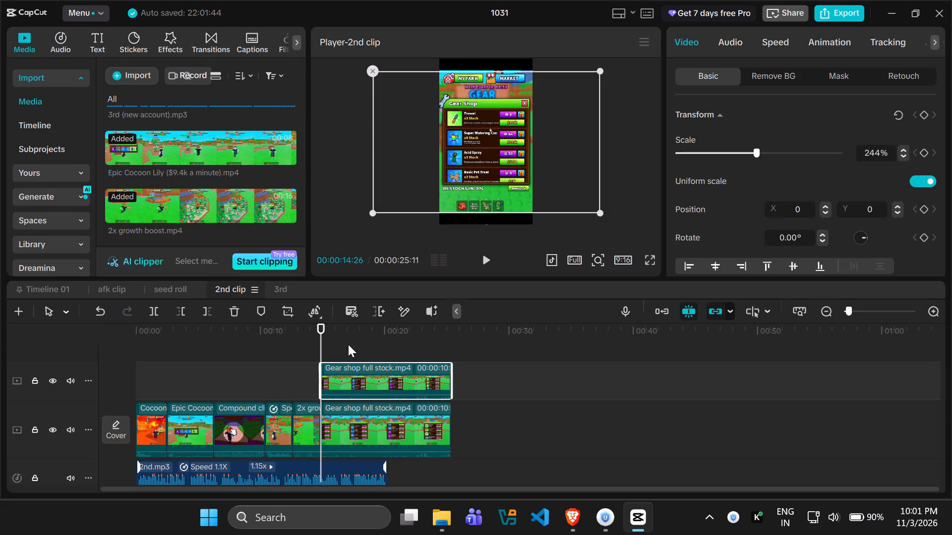
Scale the main-track Gear shop full stock clip to 286% so it fills the frame's height behind its duplicate.
click(410, 422)
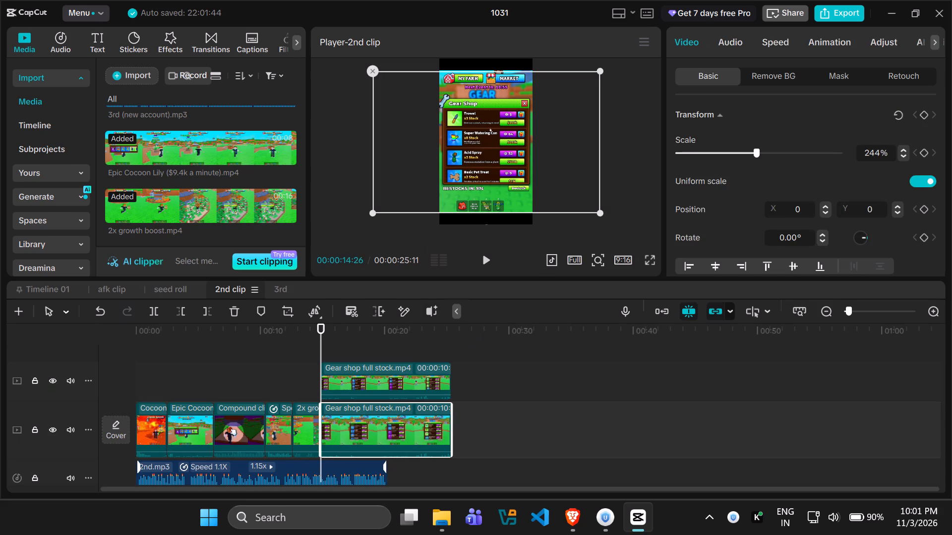
drag(595, 213, 615, 231)
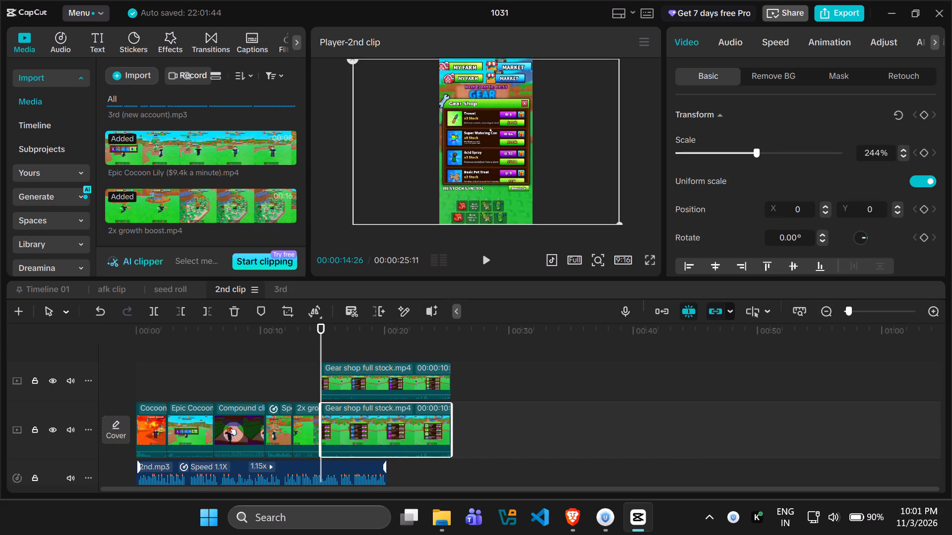
drag(615, 231, 619, 234)
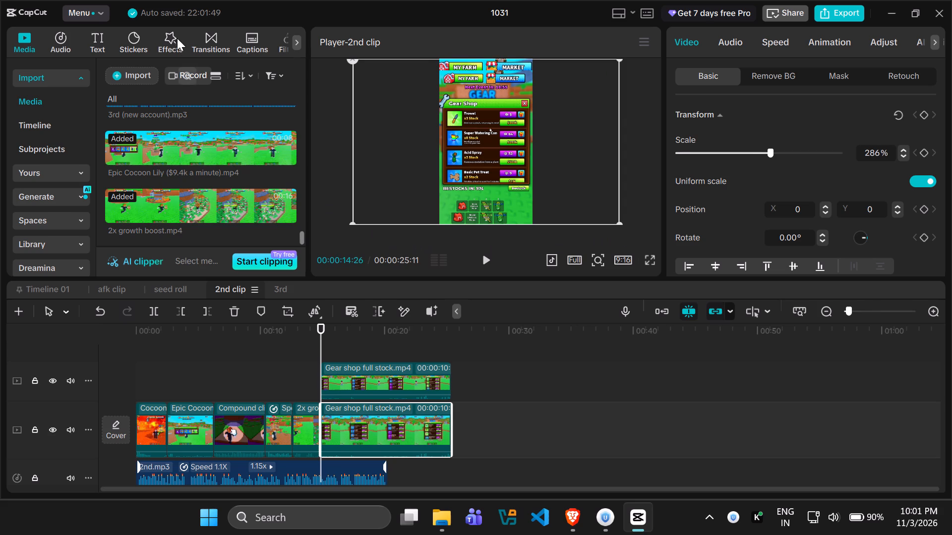
Apply the Blur video effect to the main-track Gear shop full stock clip.
click(177, 33)
drag(135, 118, 359, 422)
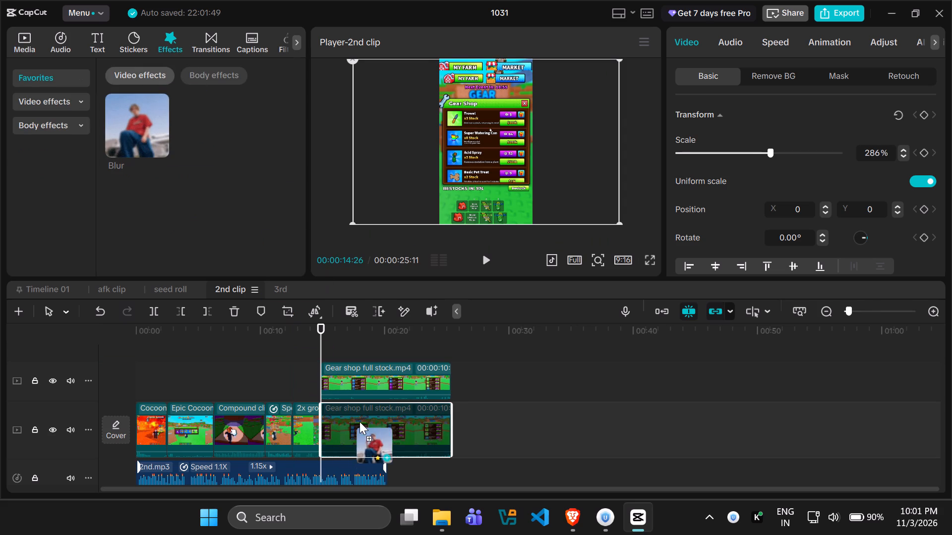
drag(359, 422, 359, 421)
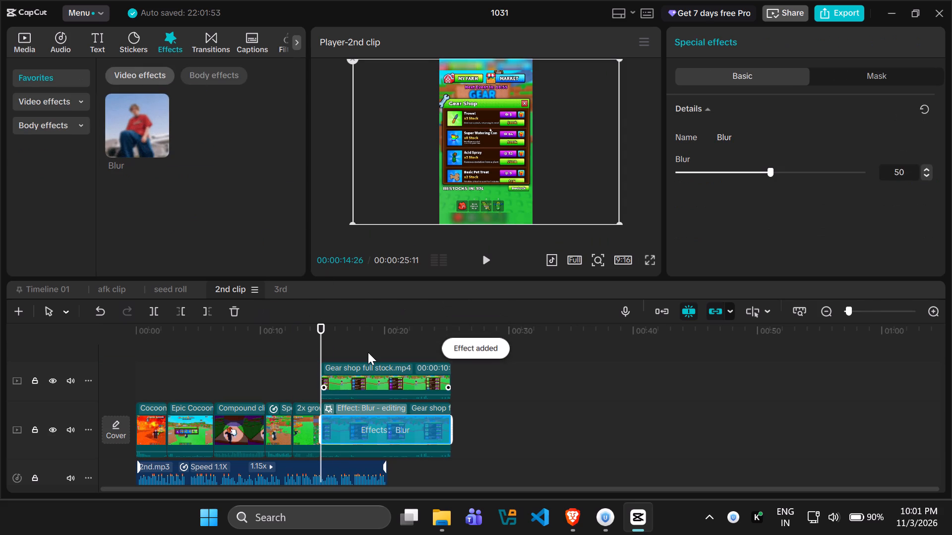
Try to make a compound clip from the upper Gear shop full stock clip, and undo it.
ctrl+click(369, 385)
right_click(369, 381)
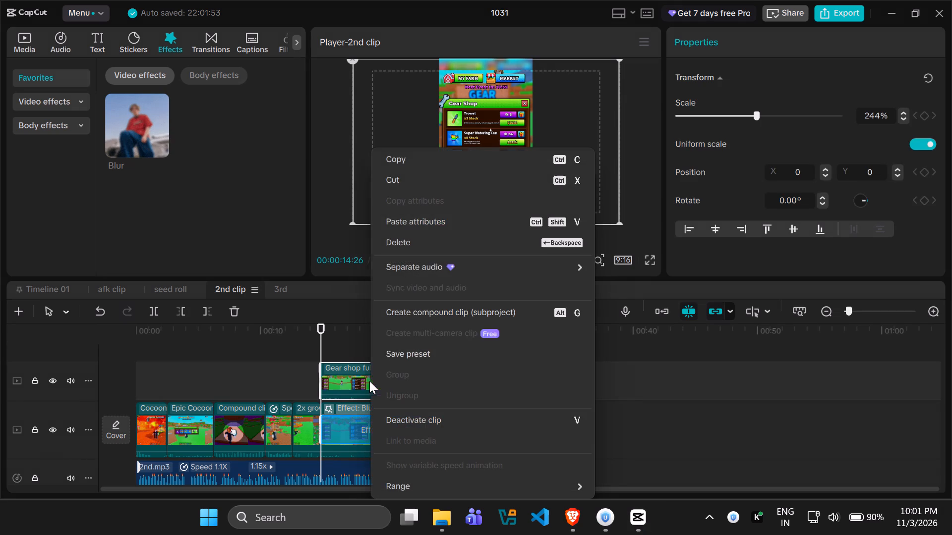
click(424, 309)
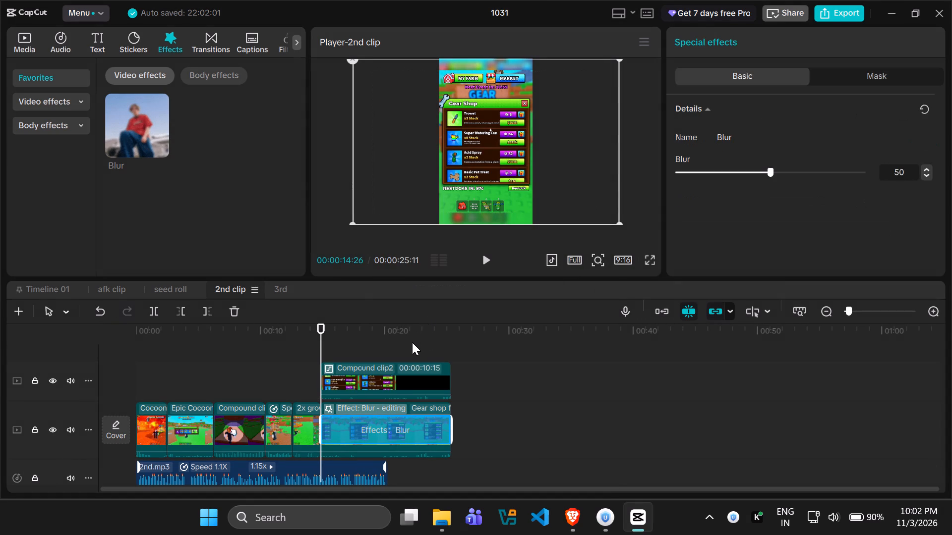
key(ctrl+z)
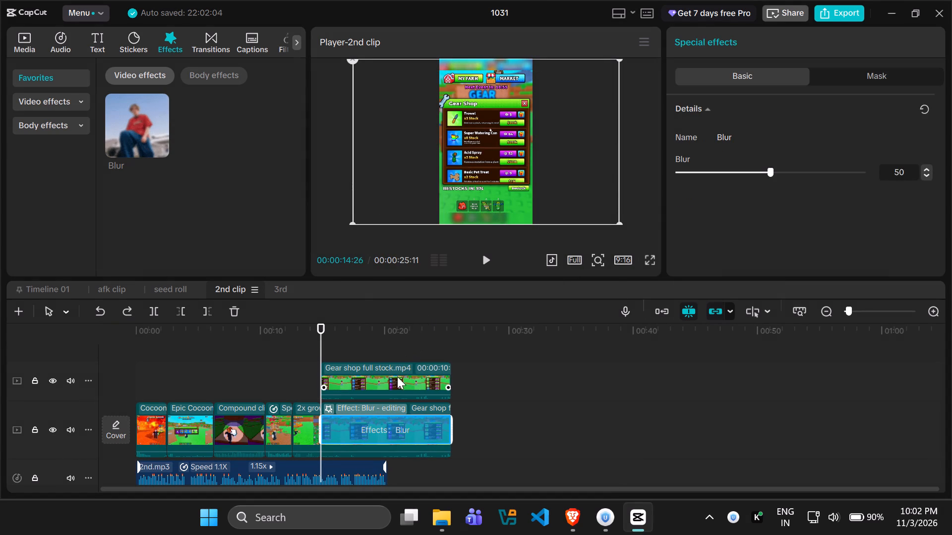
Combine the upper Gear shop full stock clip and its blurred background clip into one compound clip.
ctrl+click(412, 454)
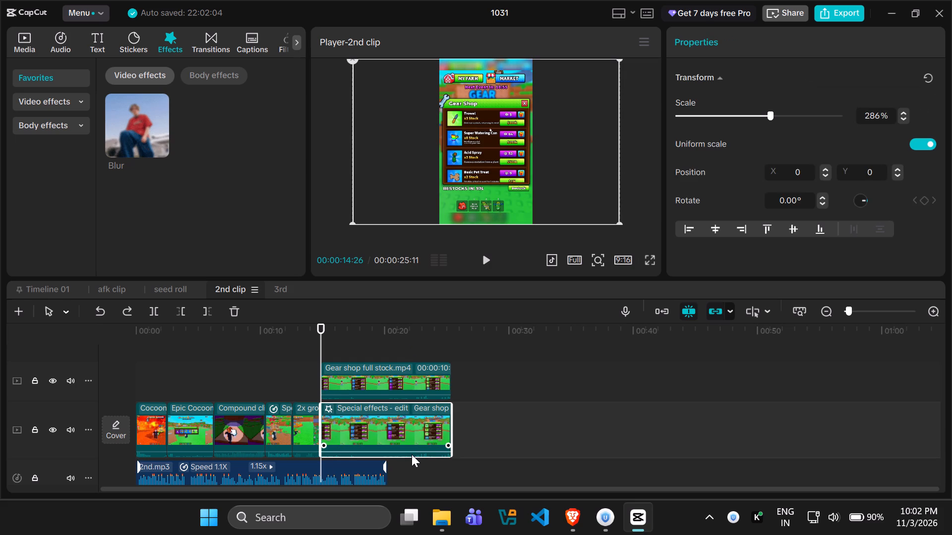
ctrl+click(405, 374)
ctrl+click(401, 427)
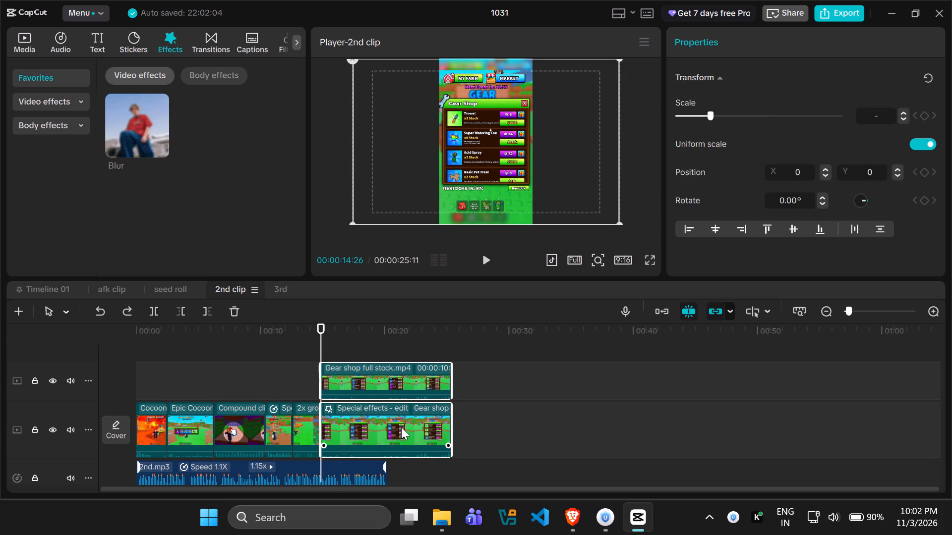
shift+click(401, 427)
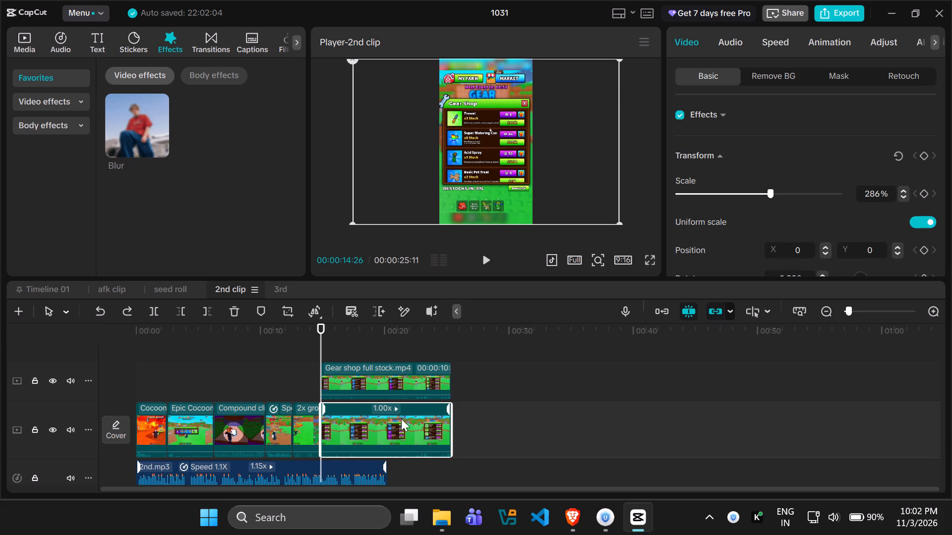
shift+click(407, 375)
ctrl+click(403, 418)
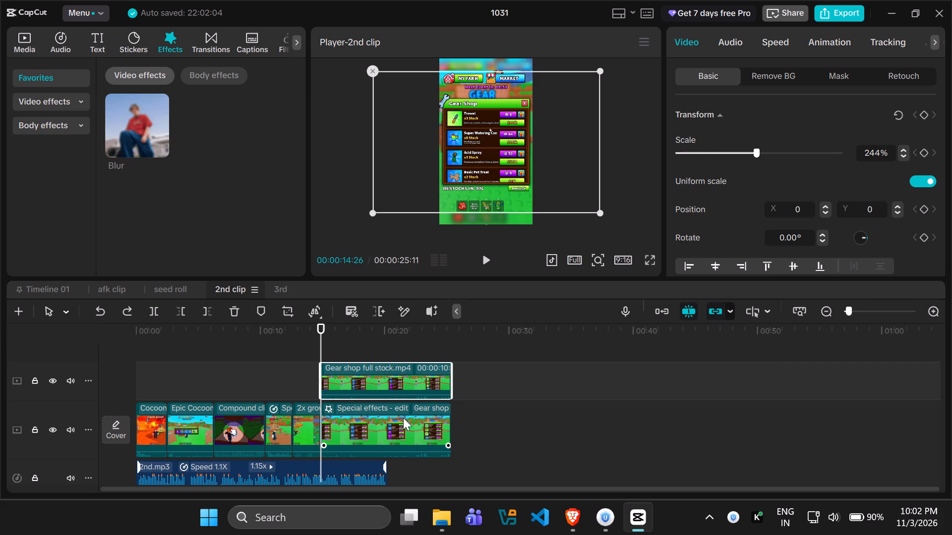
right_click(403, 418)
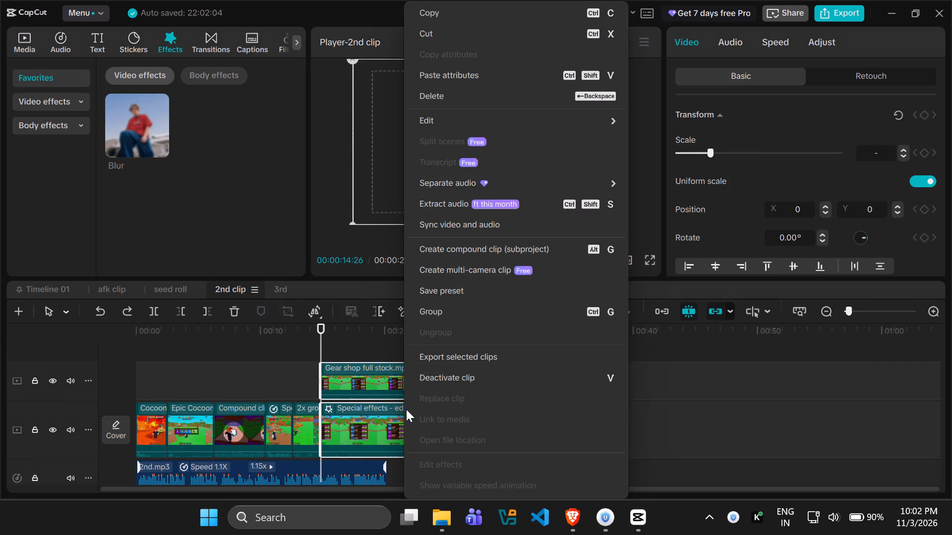
click(455, 247)
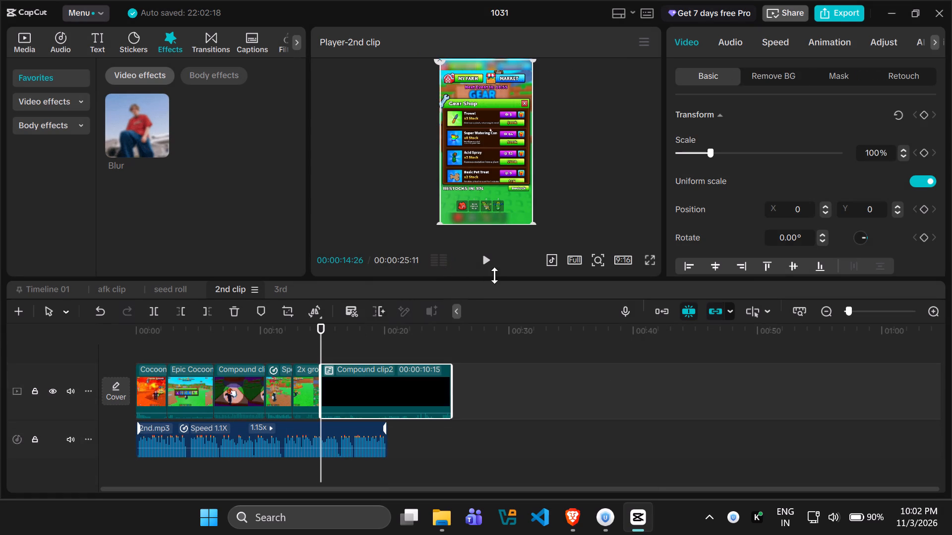
Play the Gear shop compound clip against the voice-over and trim off everything after 00:00:17:02.
click(486, 261)
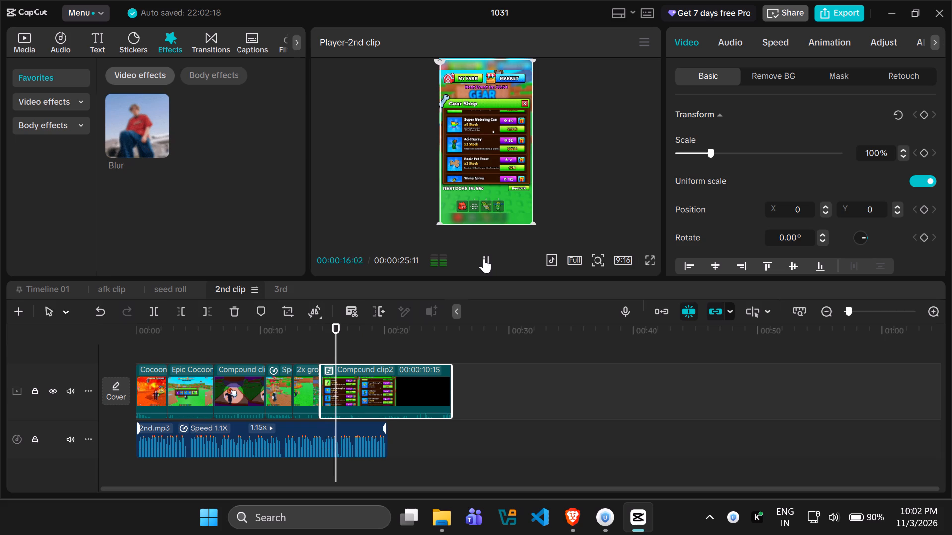
click(484, 258)
click(484, 258)
click(484, 258)
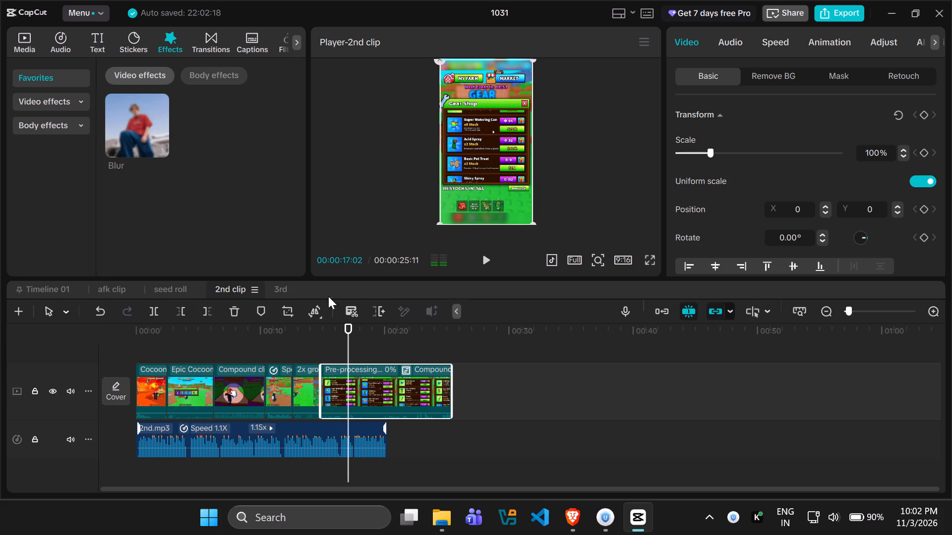
click(205, 316)
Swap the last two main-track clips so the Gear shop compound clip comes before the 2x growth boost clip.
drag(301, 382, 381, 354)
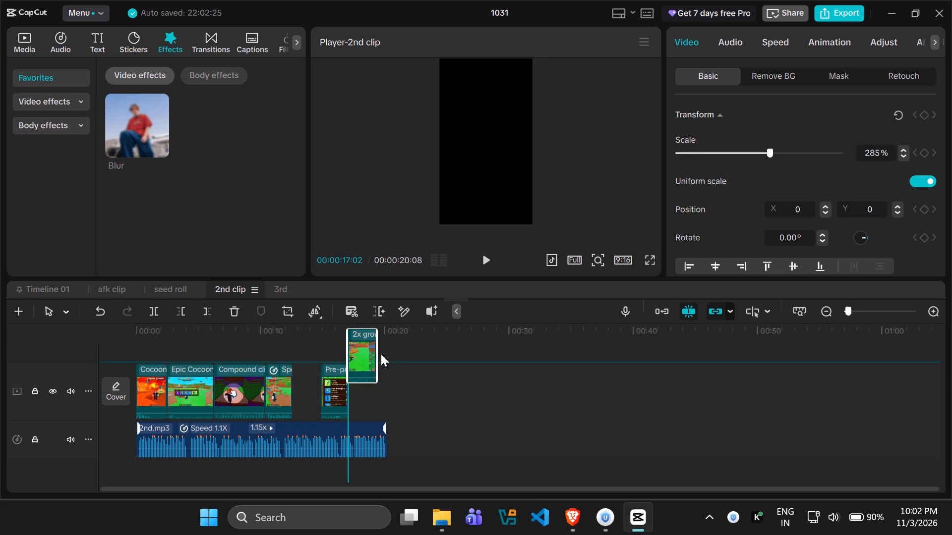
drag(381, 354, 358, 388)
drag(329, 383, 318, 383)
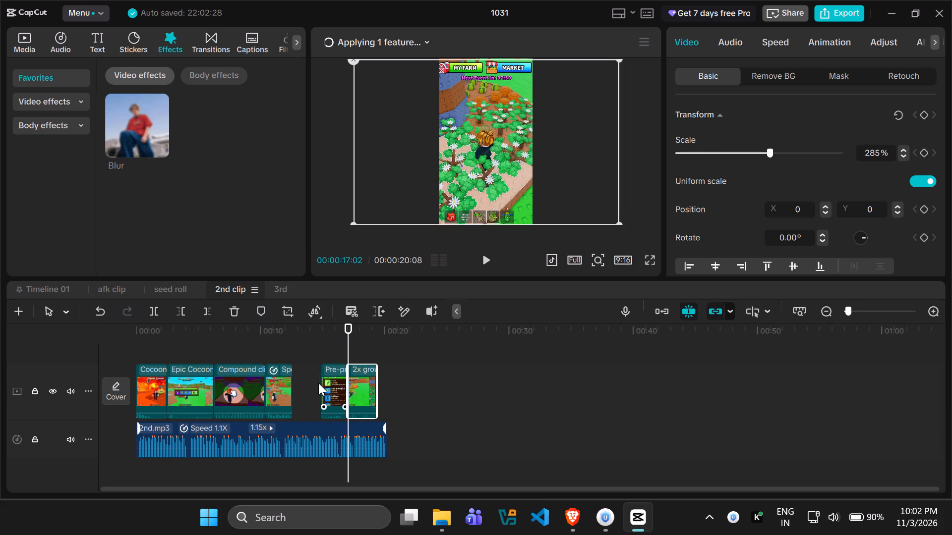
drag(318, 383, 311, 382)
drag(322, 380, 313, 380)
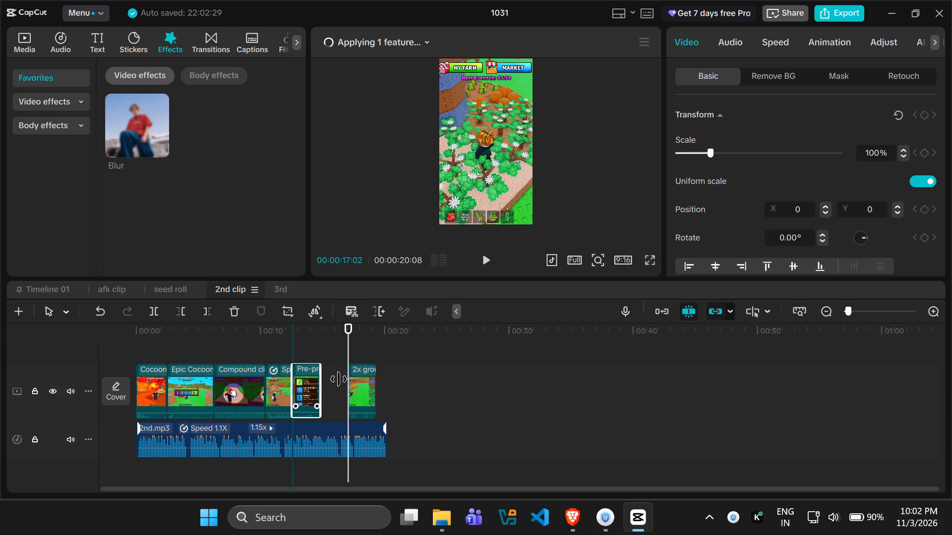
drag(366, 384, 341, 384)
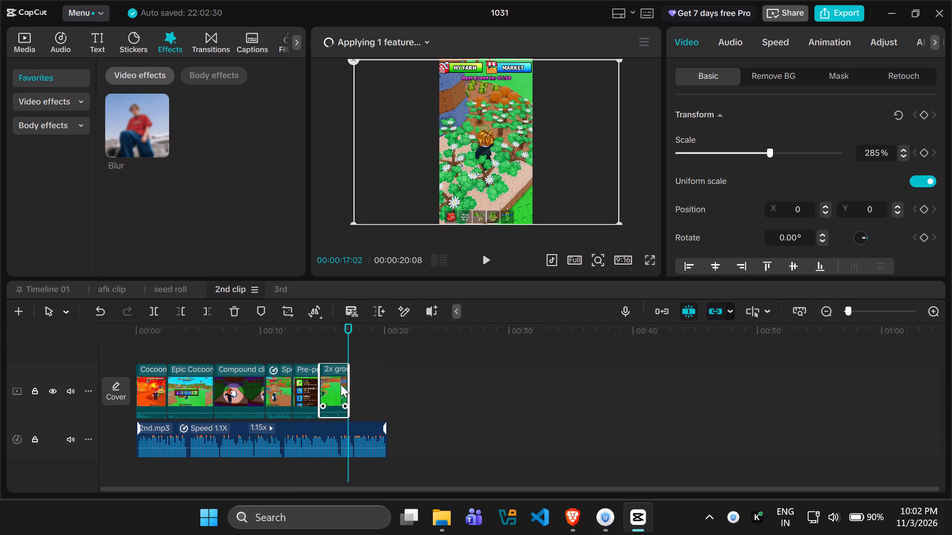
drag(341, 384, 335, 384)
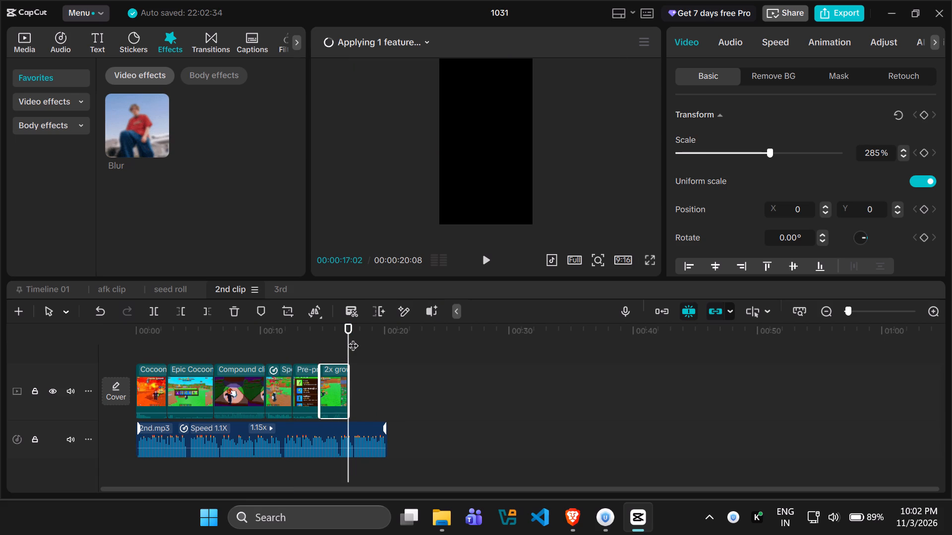
Play the swapped order from 00:00:11:20 to check the Gear shop clip against the voice-over.
drag(347, 337, 281, 337)
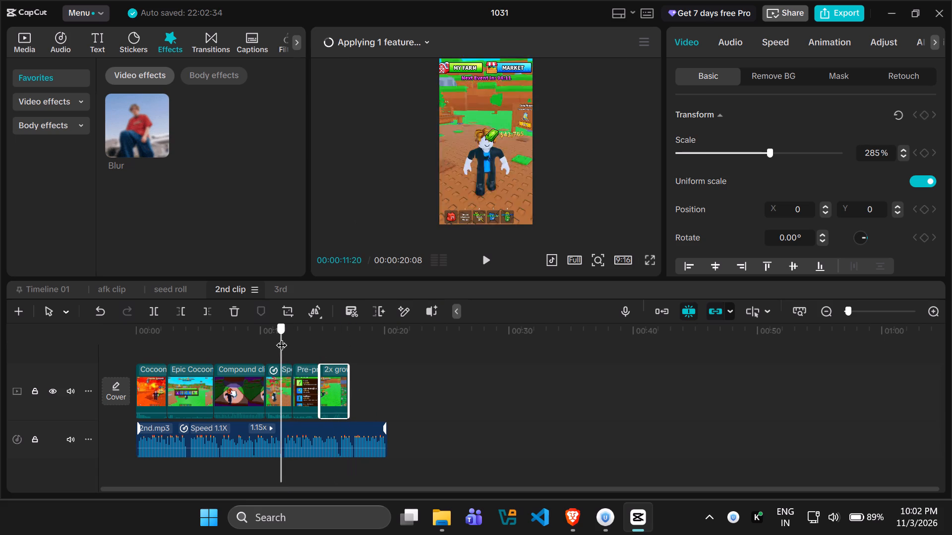
click(492, 253)
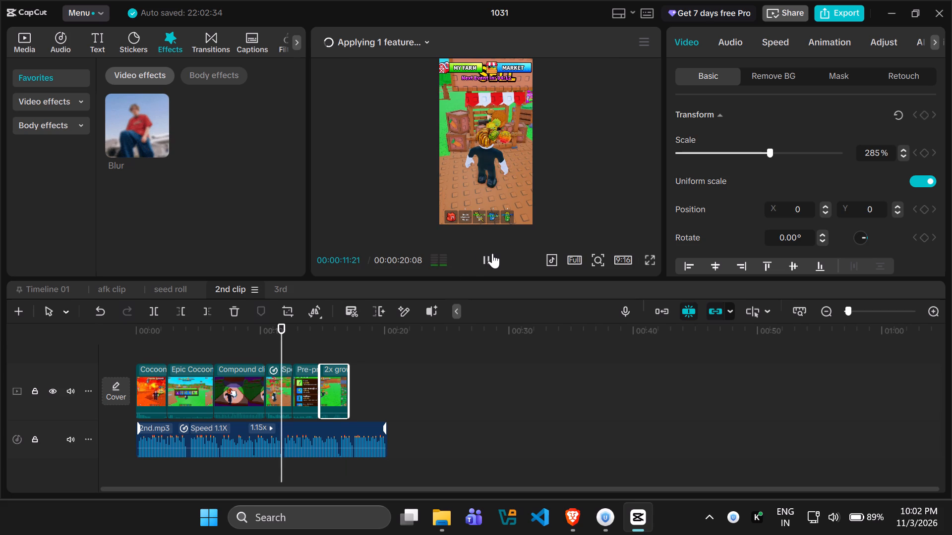
click(492, 253)
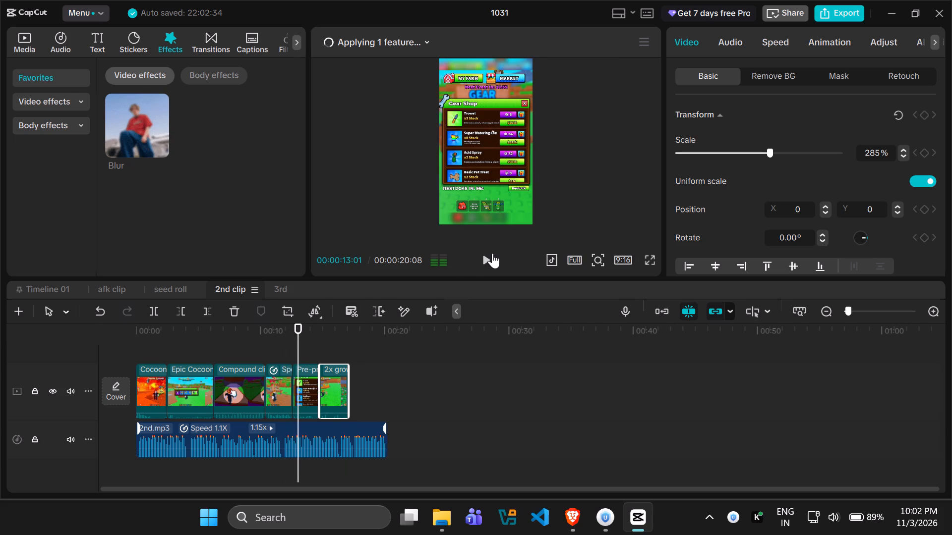
click(492, 253)
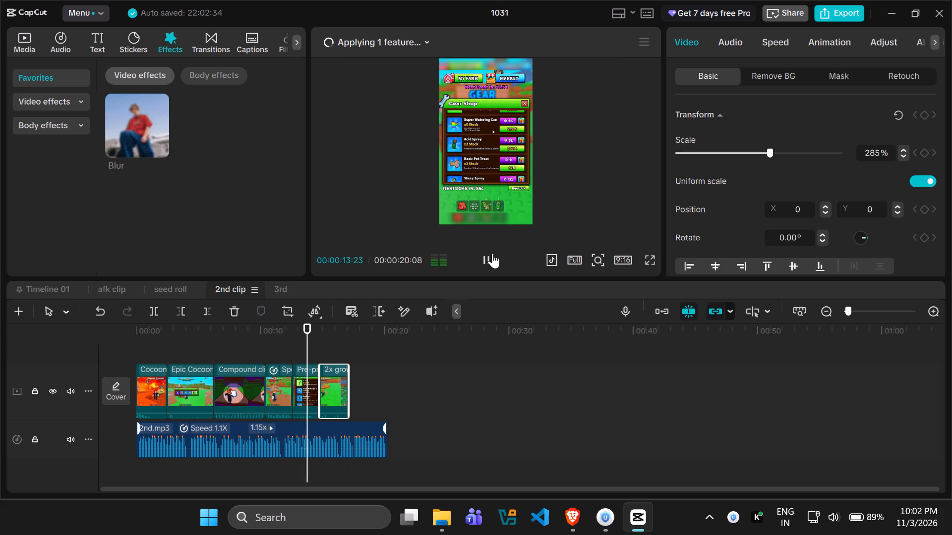
click(492, 253)
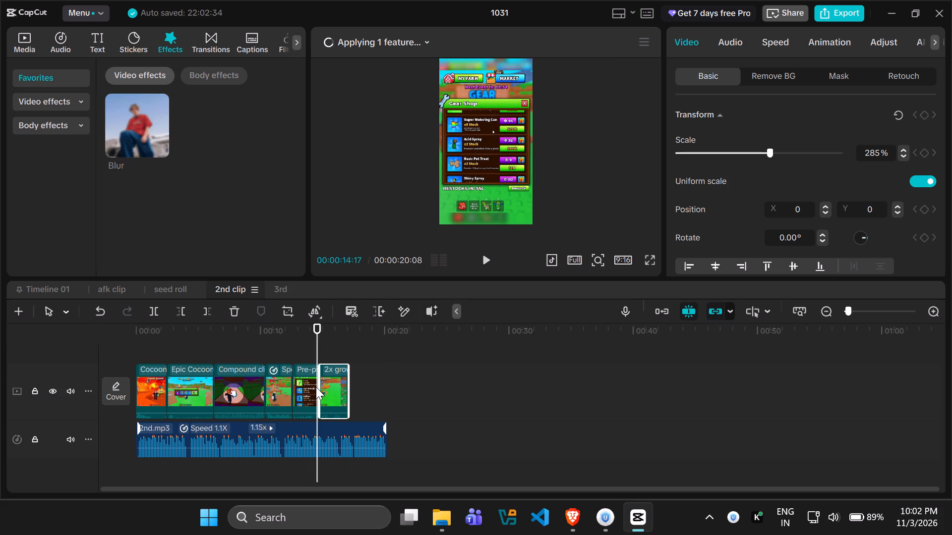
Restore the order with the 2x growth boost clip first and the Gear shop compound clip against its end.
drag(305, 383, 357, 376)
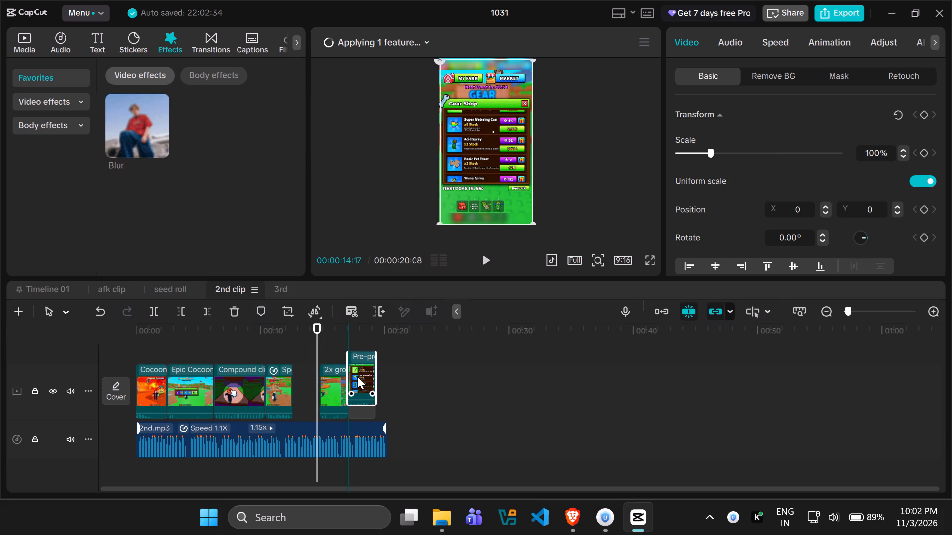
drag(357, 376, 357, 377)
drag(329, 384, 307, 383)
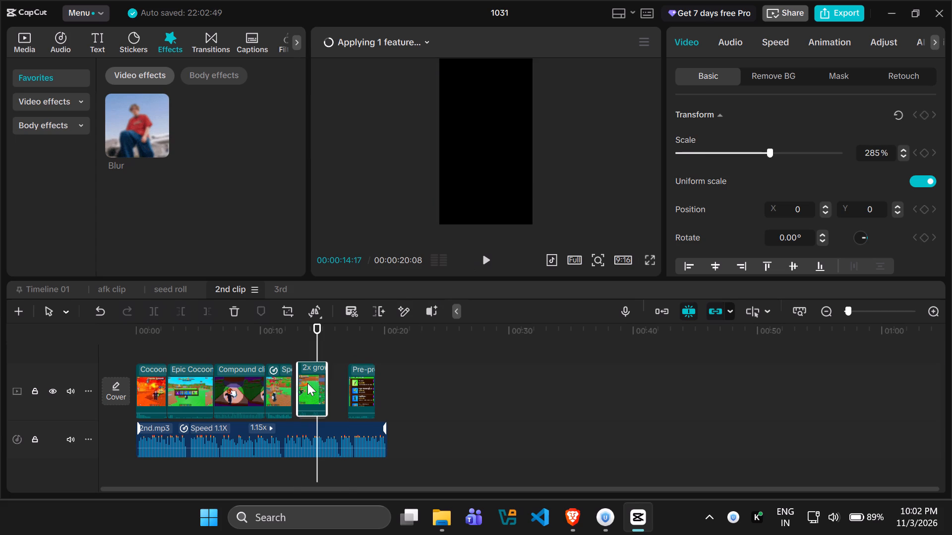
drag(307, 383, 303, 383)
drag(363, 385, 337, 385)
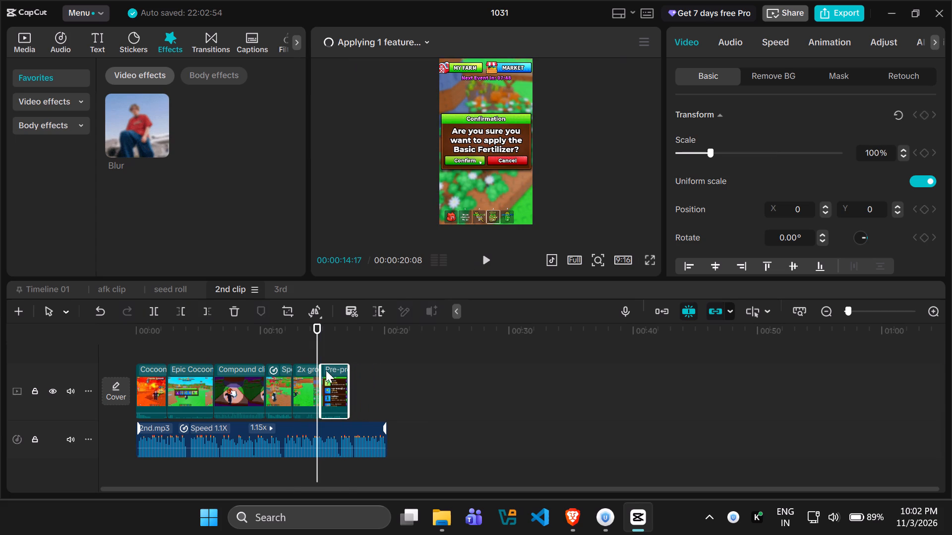
Play the 2nd clip timeline from the start to review the footage against the voice-over.
drag(318, 349, 83, 346)
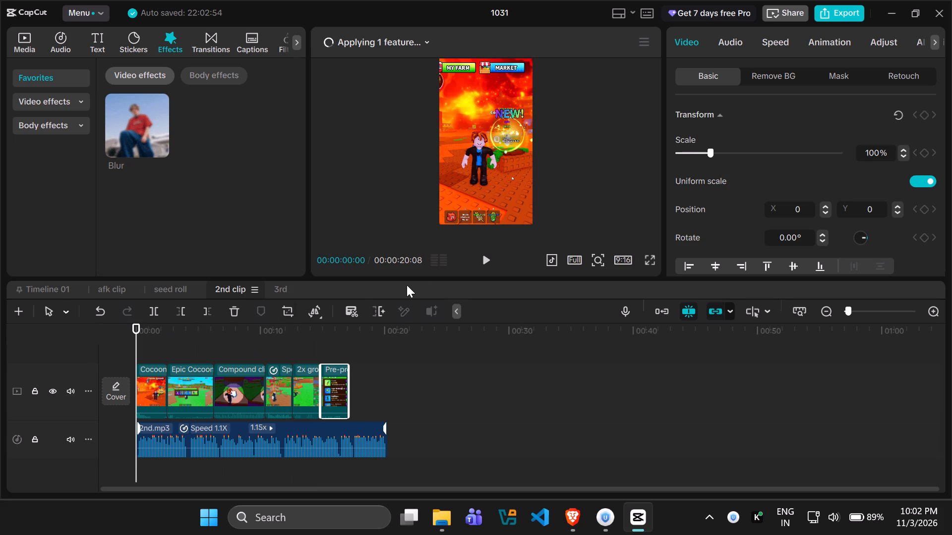
click(481, 257)
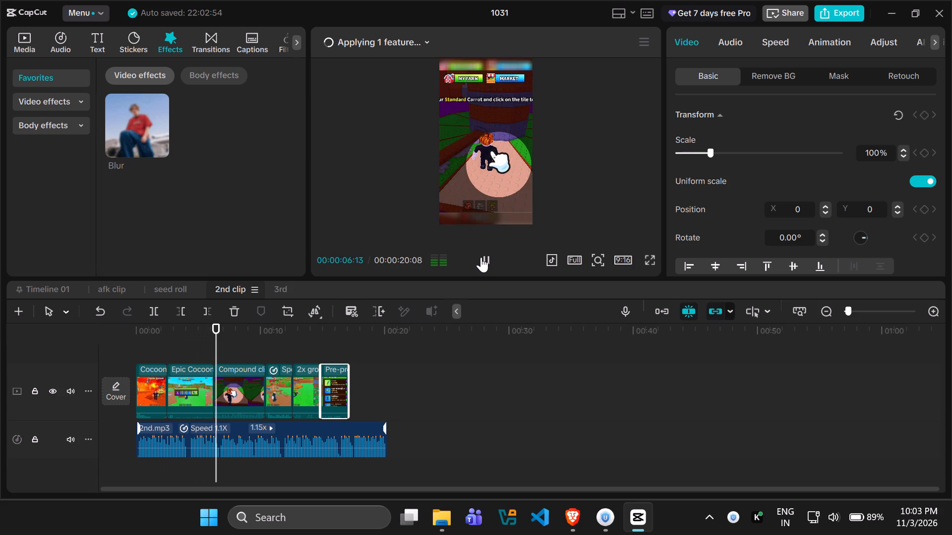
click(481, 257)
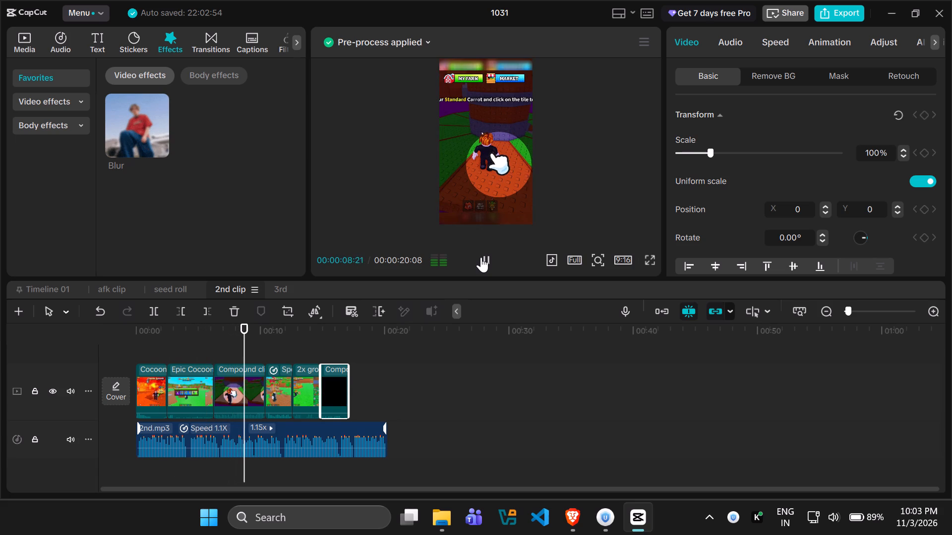
Play the 2nd clip timeline from 00:00:08:26 to check the carrot-planting and selling-stand footage against the voice-over.
click(226, 382)
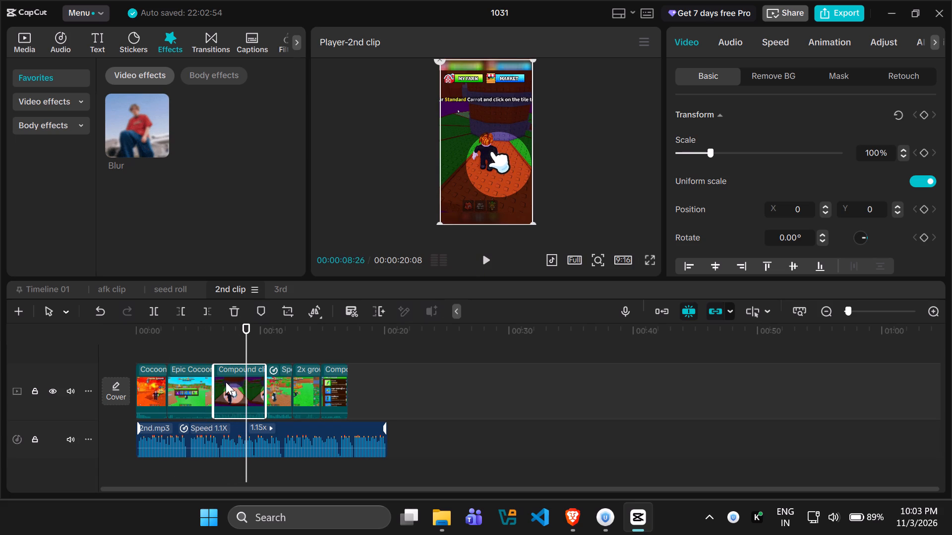
click(26, 40)
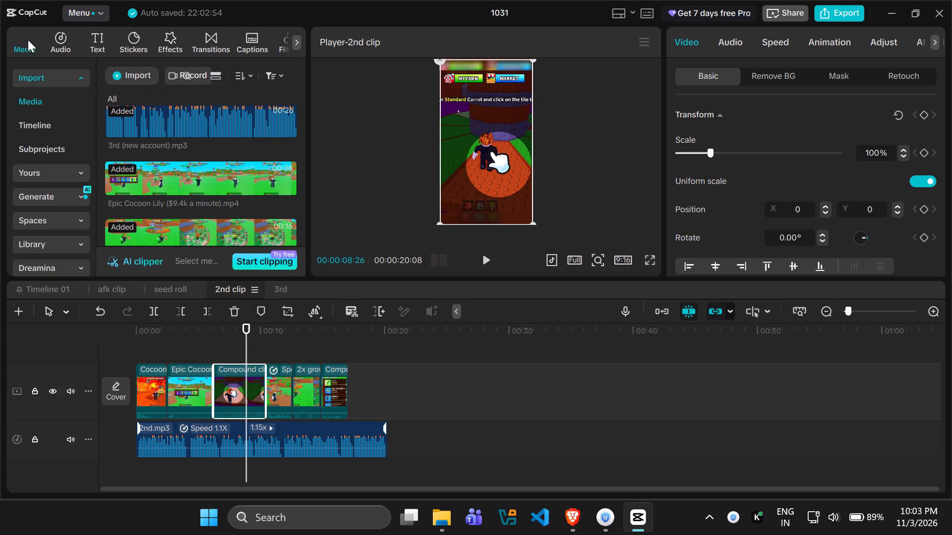
click(491, 268)
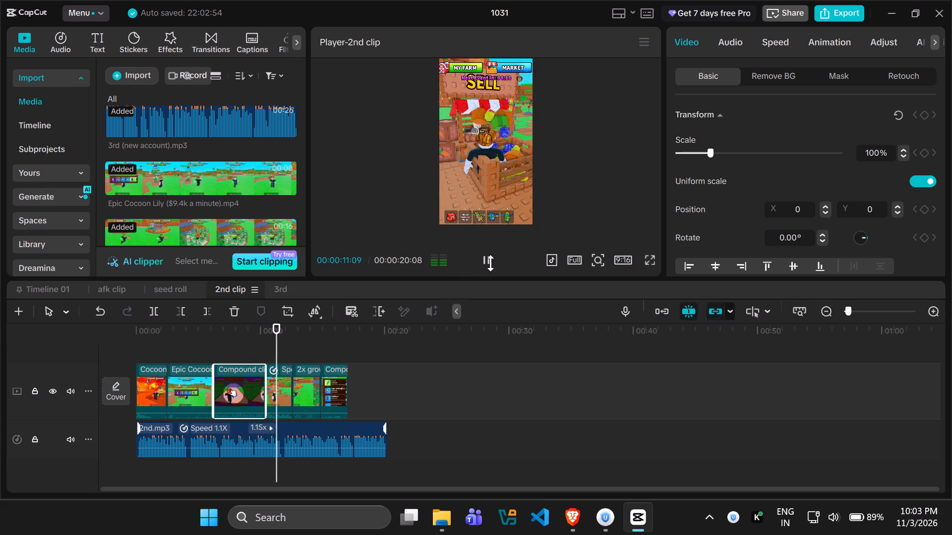
click(490, 263)
Look through the project's imported media for more footage to use in the 2nd clip timeline.
scroll(173, 188, down, 2)
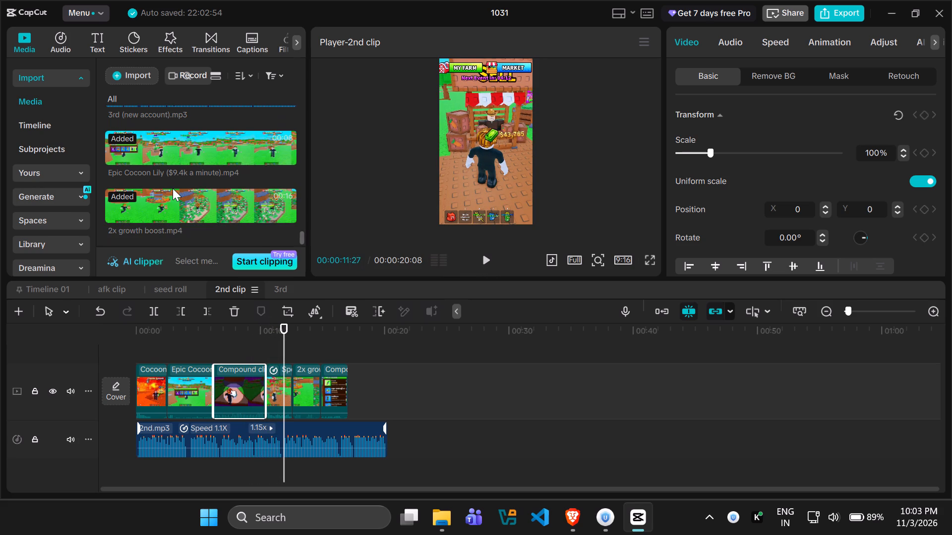
scroll(173, 188, down, 1)
scroll(173, 188, up, 4)
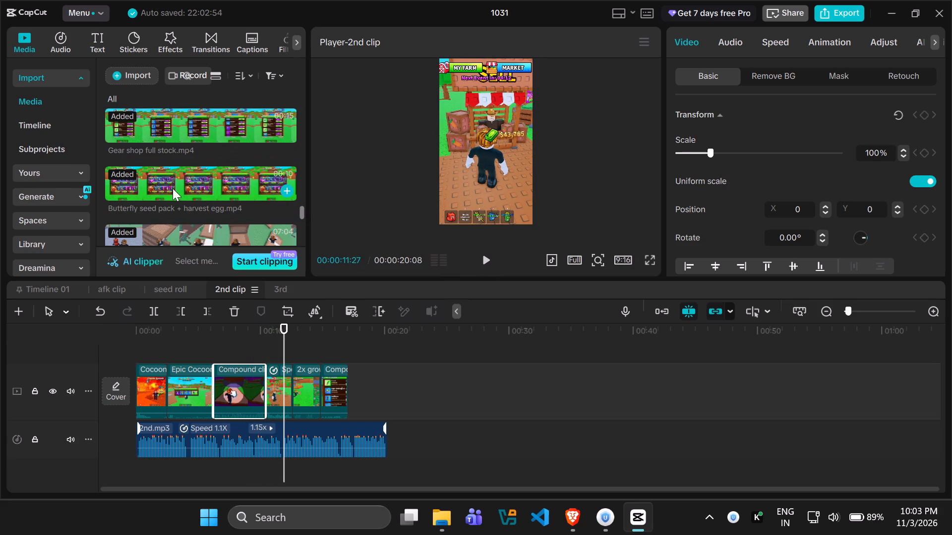
scroll(173, 188, up, 3)
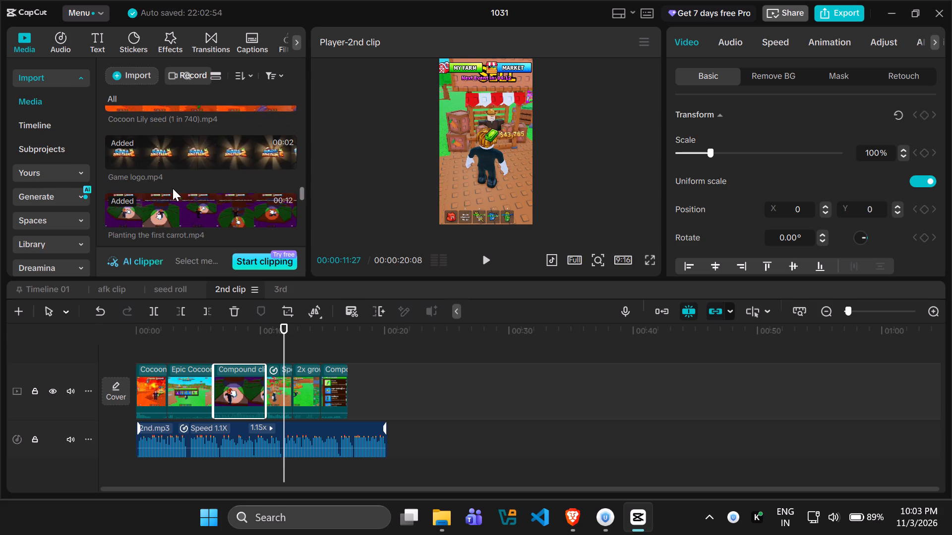
scroll(173, 188, up, 5)
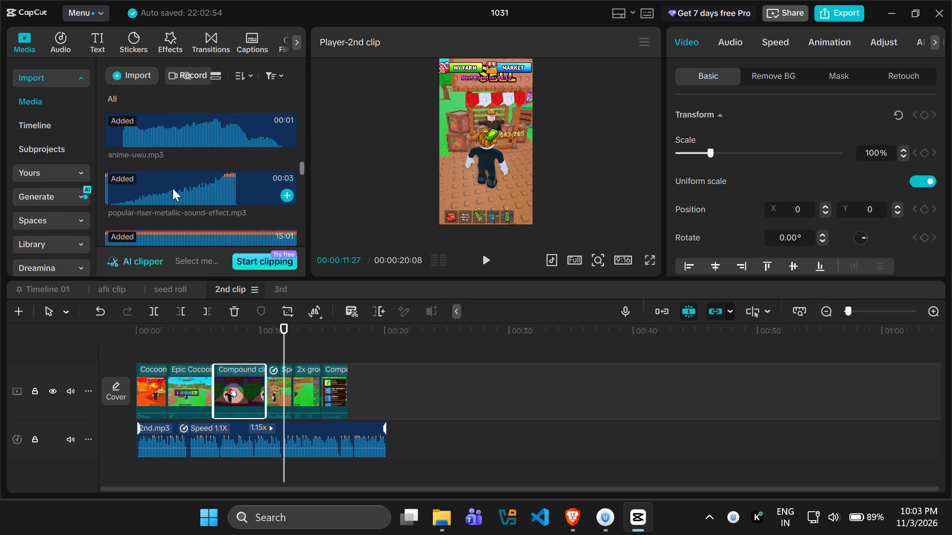
scroll(173, 188, up, 7)
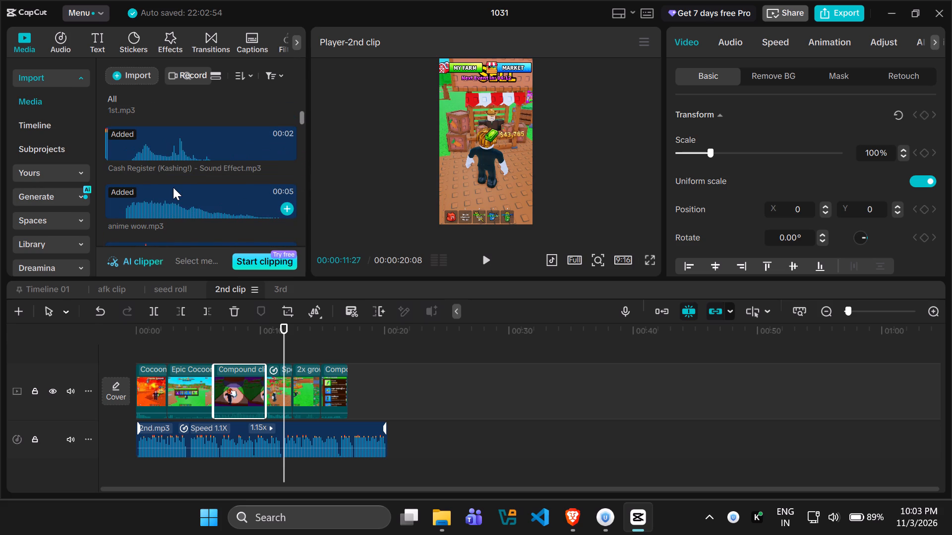
scroll(173, 187, up, 5)
Import "Selling to $34.6k" from the Money & Sales folder and place it after the Gear shop compound clip on the main track.
click(142, 72)
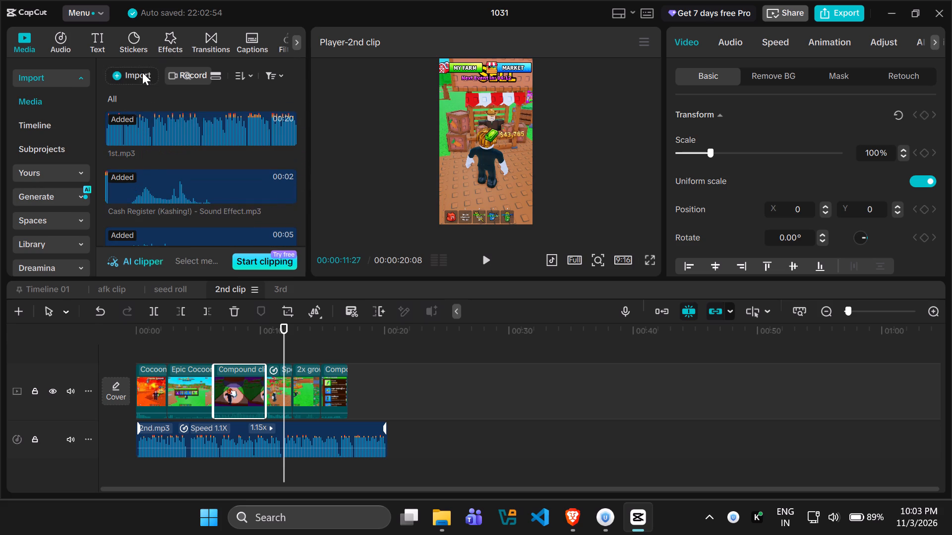
click(164, 96)
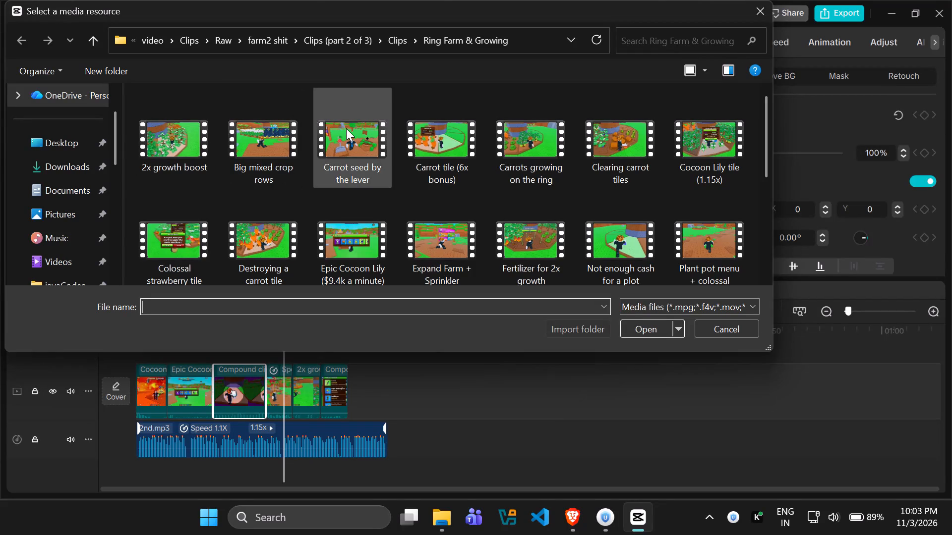
click(395, 37)
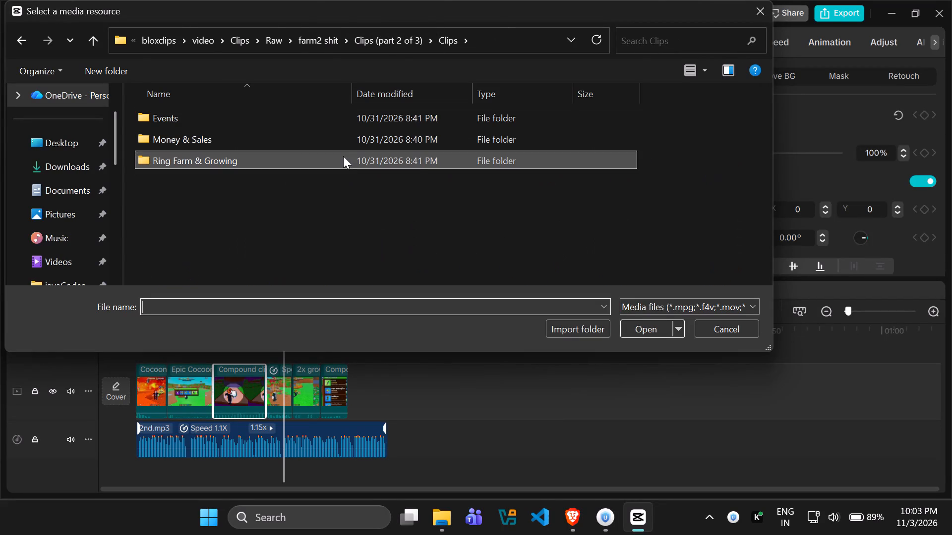
double_click(343, 140)
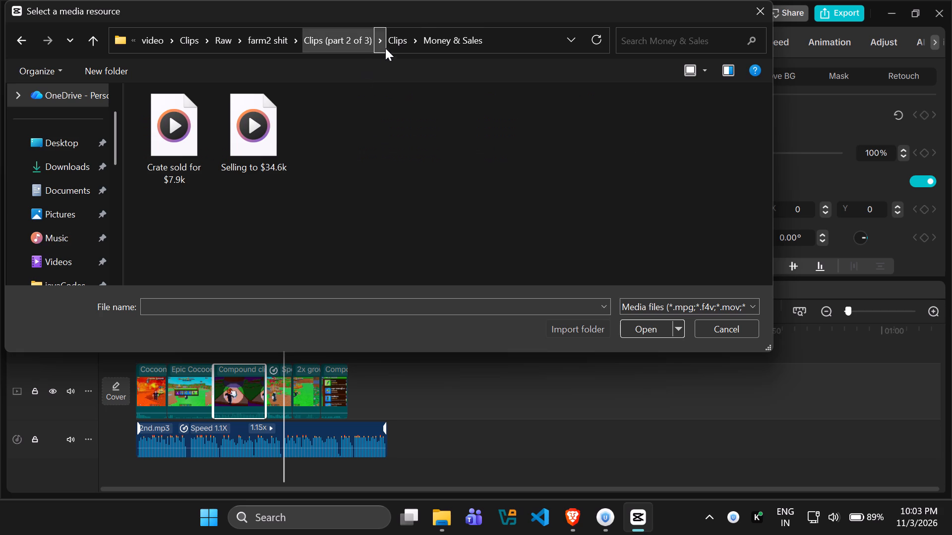
click(275, 118)
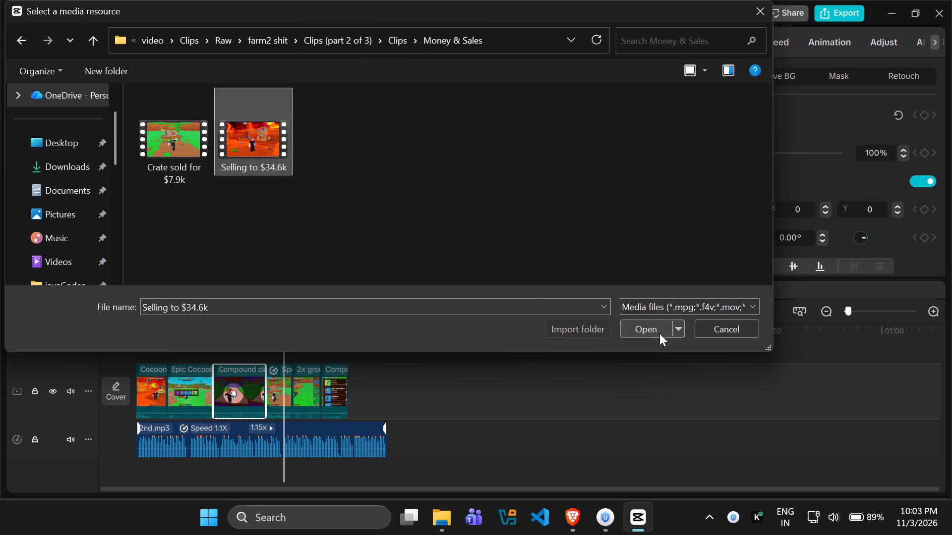
click(662, 333)
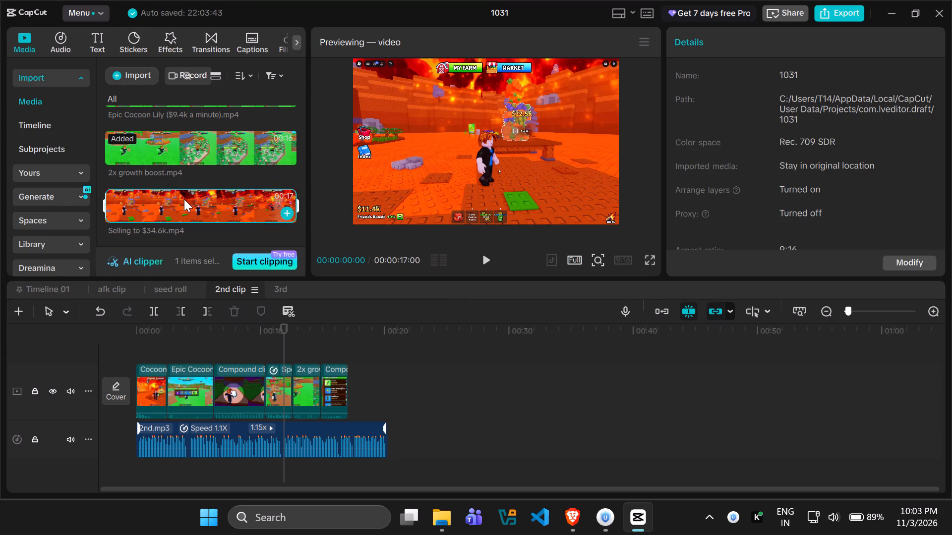
drag(182, 199, 350, 384)
Play from 00:00:11:27 into the start of the "Selling to $34.6k" clip to check it against the voice-over.
click(470, 257)
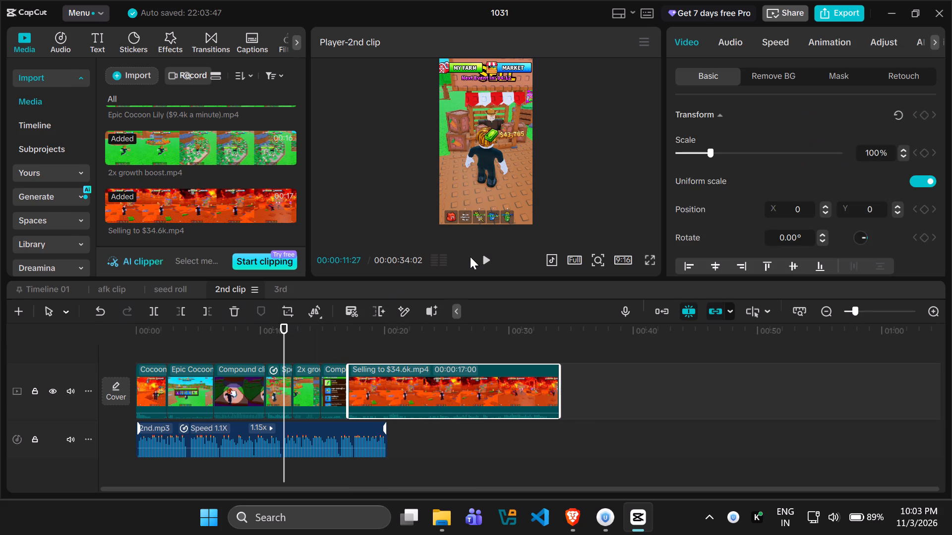
click(480, 257)
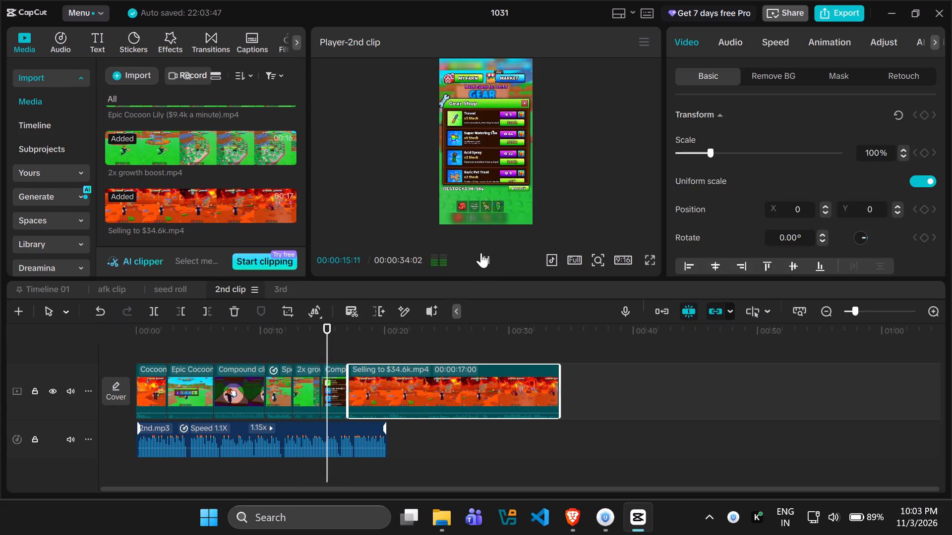
click(481, 253)
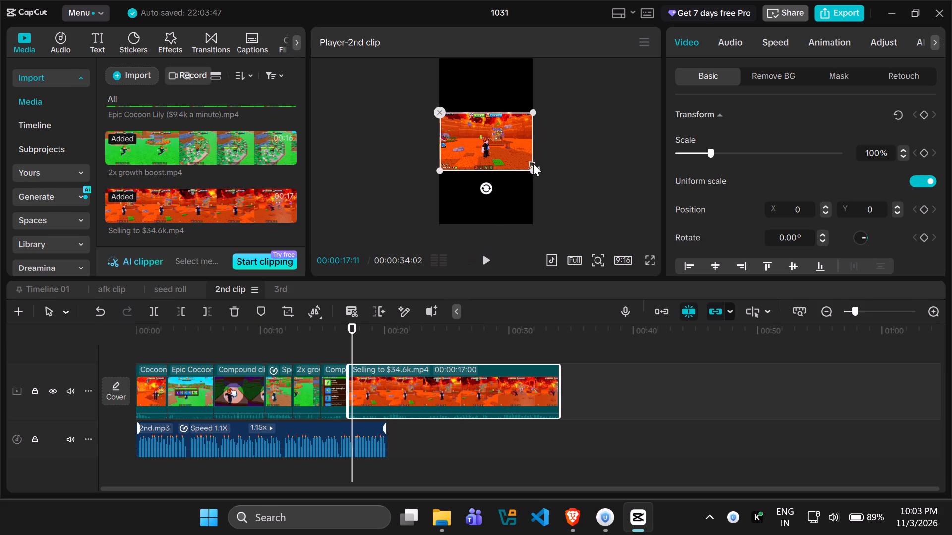
Shorten the end of the carrot-planting compound clip and move the selling-stand, 2x growth boost and Gear shop clips up to close the gap.
click(242, 397)
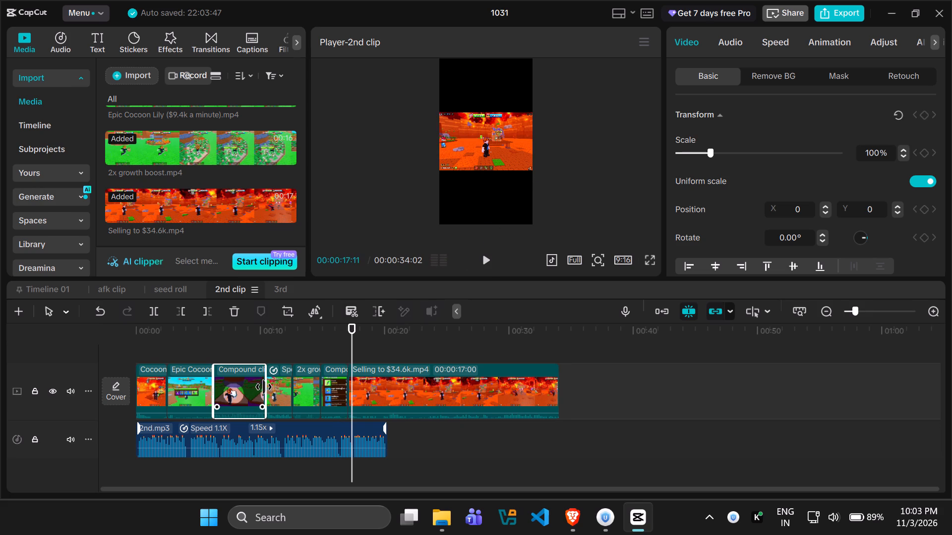
drag(264, 387, 254, 387)
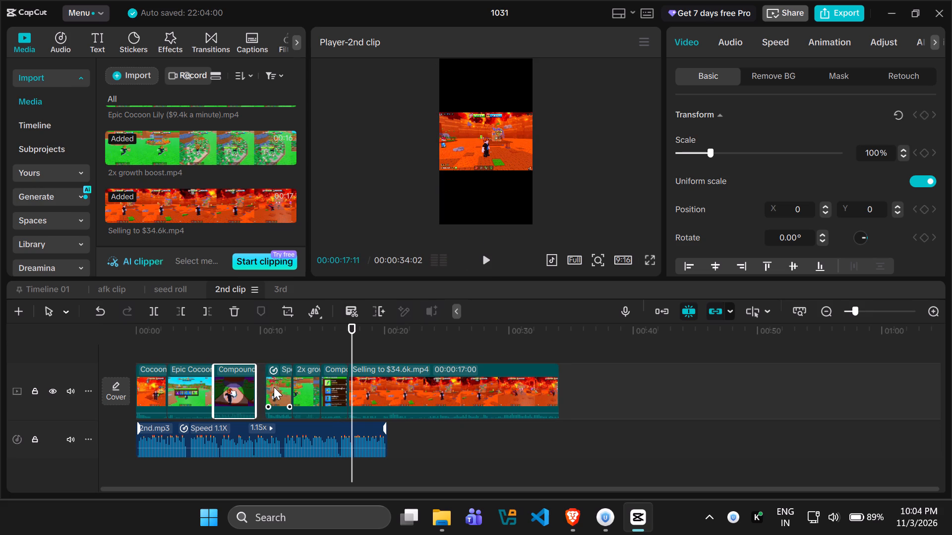
drag(276, 387, 266, 387)
drag(306, 387, 293, 387)
drag(330, 383, 320, 383)
Play from the 2x growth boost clip into the Gear shop clip to check the new timing.
drag(350, 350, 297, 349)
click(492, 253)
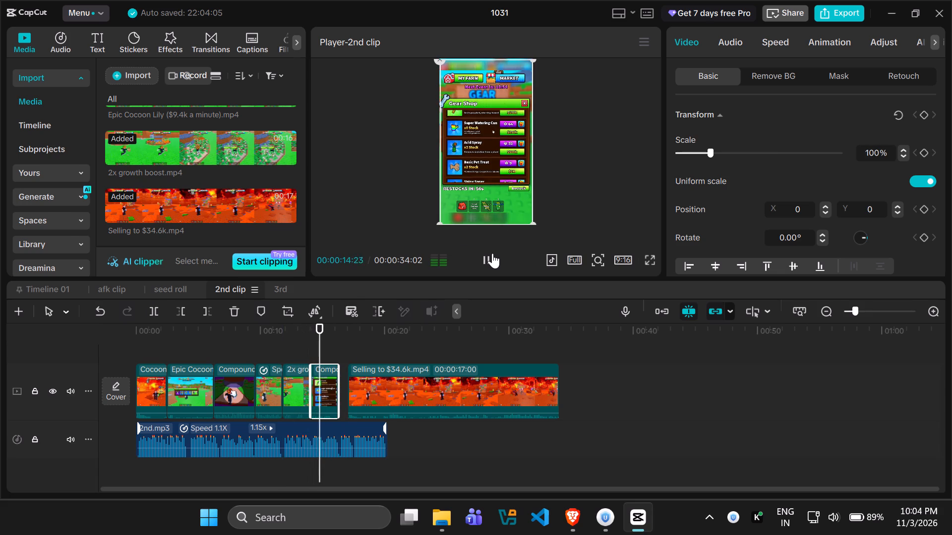
click(492, 253)
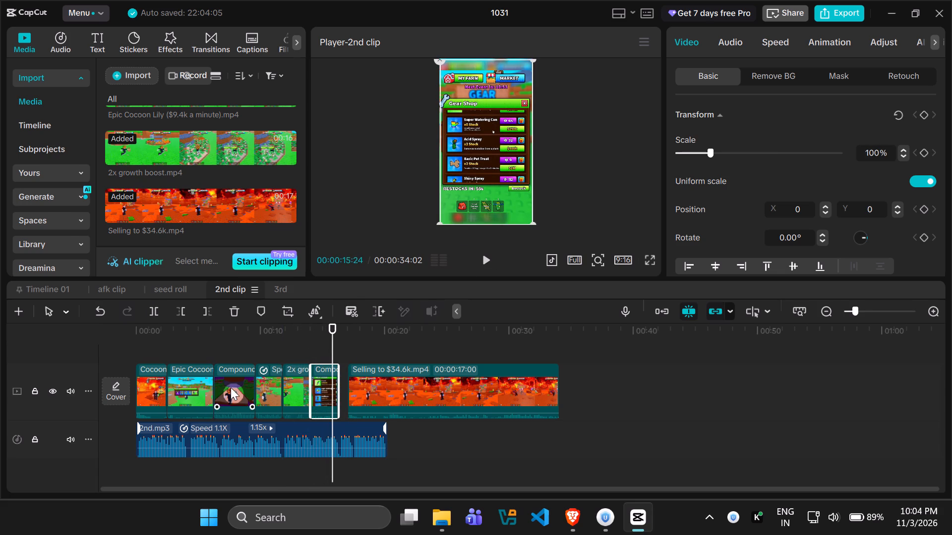
Trim the end of the carrot-planting compound clip further and move the selling-stand, 2x growth boost and Gear shop clips against it.
click(231, 387)
drag(257, 377, 241, 377)
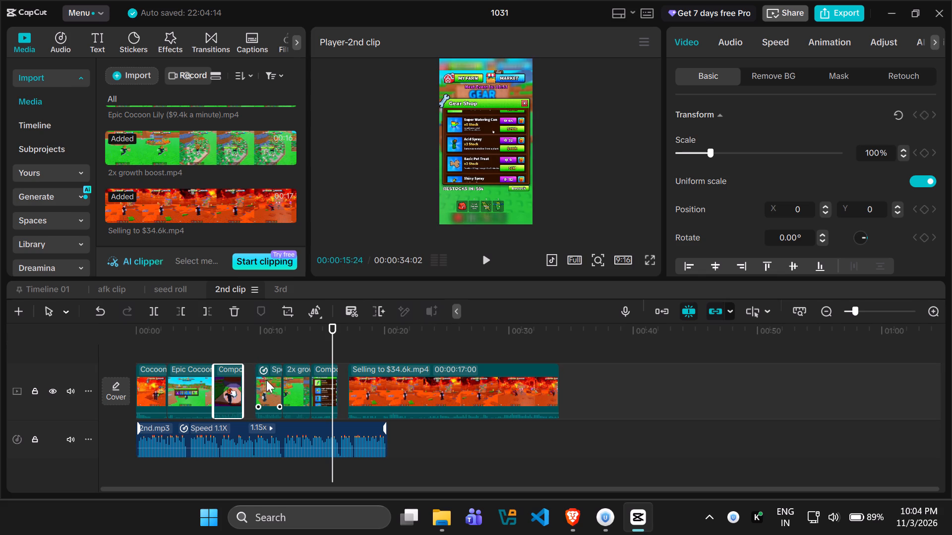
drag(268, 380, 251, 381)
drag(297, 387, 276, 387)
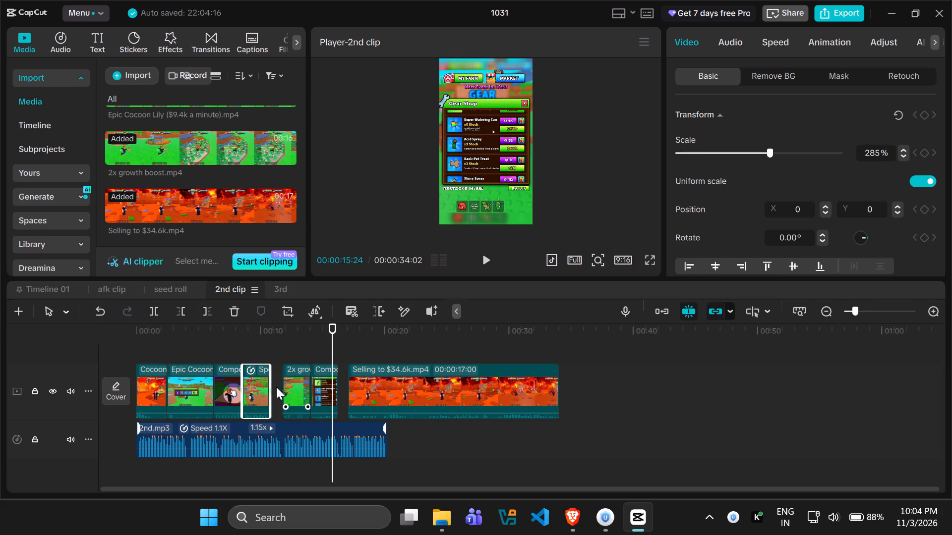
drag(276, 387, 277, 387)
drag(273, 380, 283, 414)
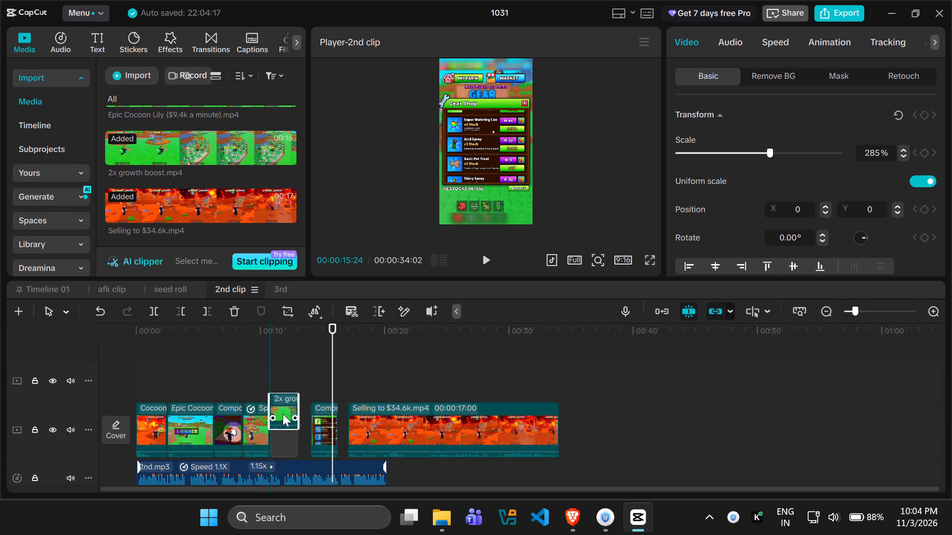
drag(283, 414, 279, 421)
drag(322, 387, 313, 387)
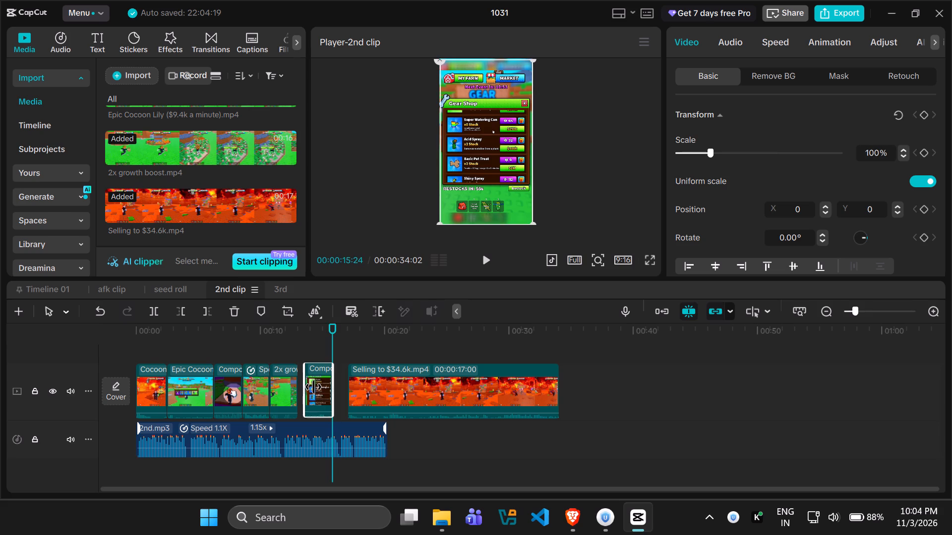
drag(313, 387, 309, 387)
Play the 2nd clip timeline from the start through the Epic Cocoon Lily clip to find where it should end.
drag(332, 345, 227, 345)
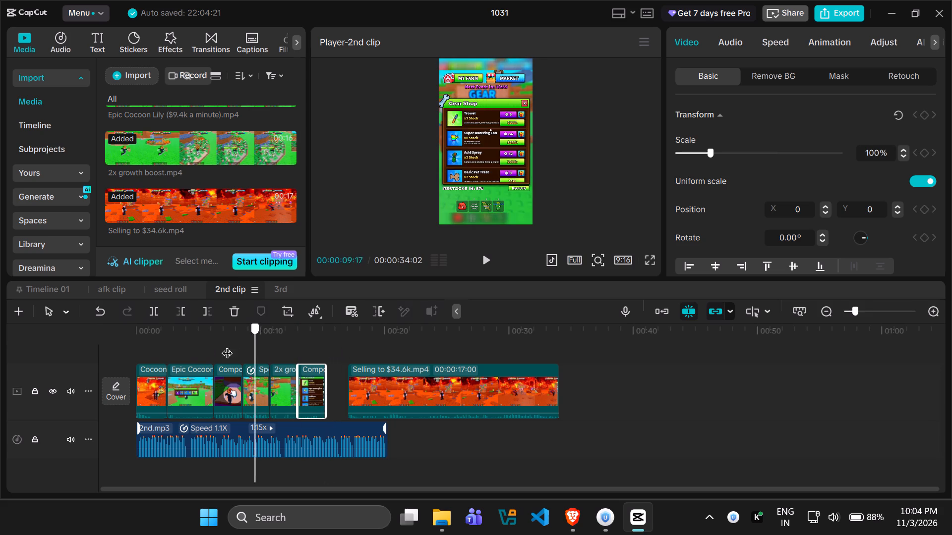
drag(227, 345, 86, 345)
click(493, 251)
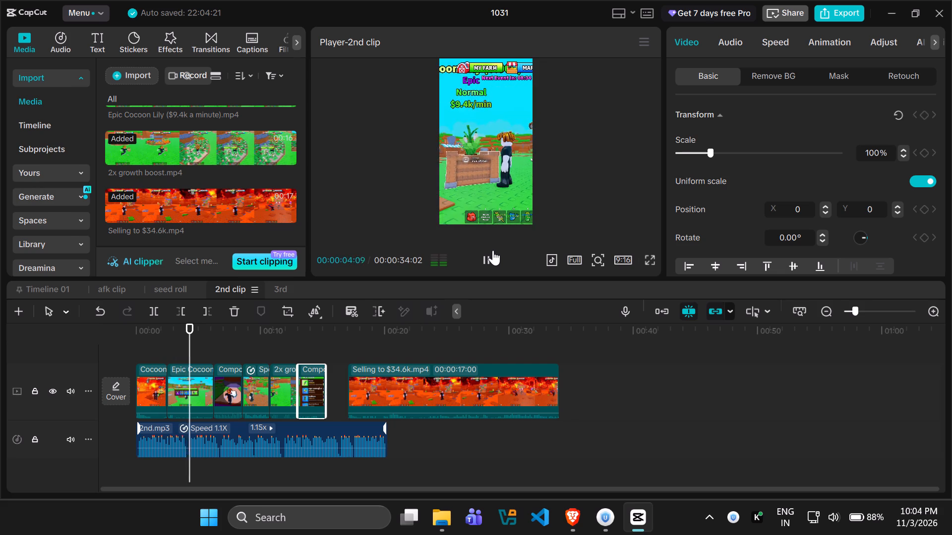
click(493, 250)
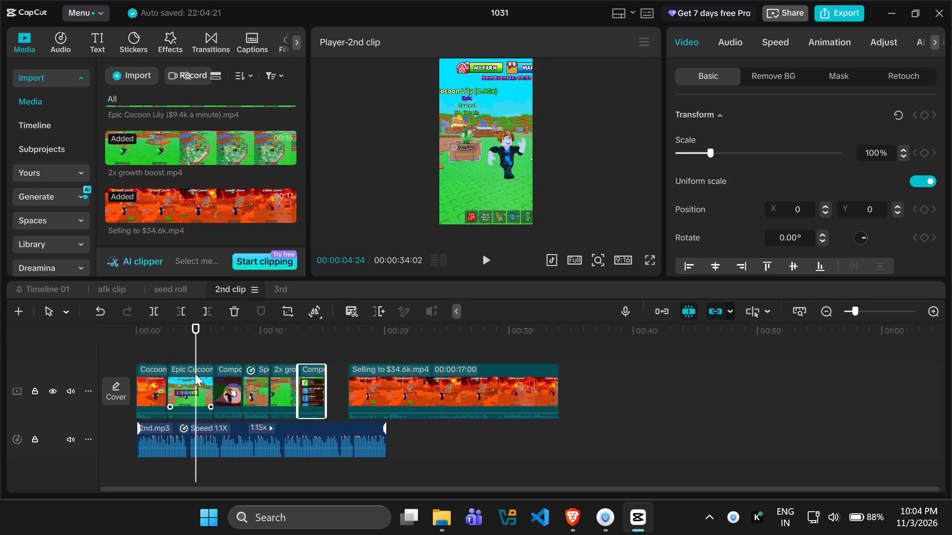
click(195, 374)
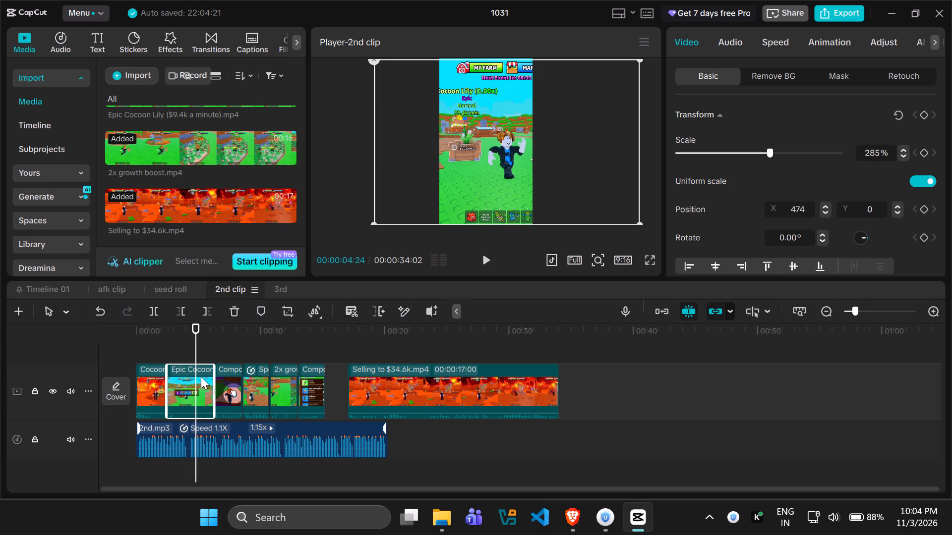
click(489, 254)
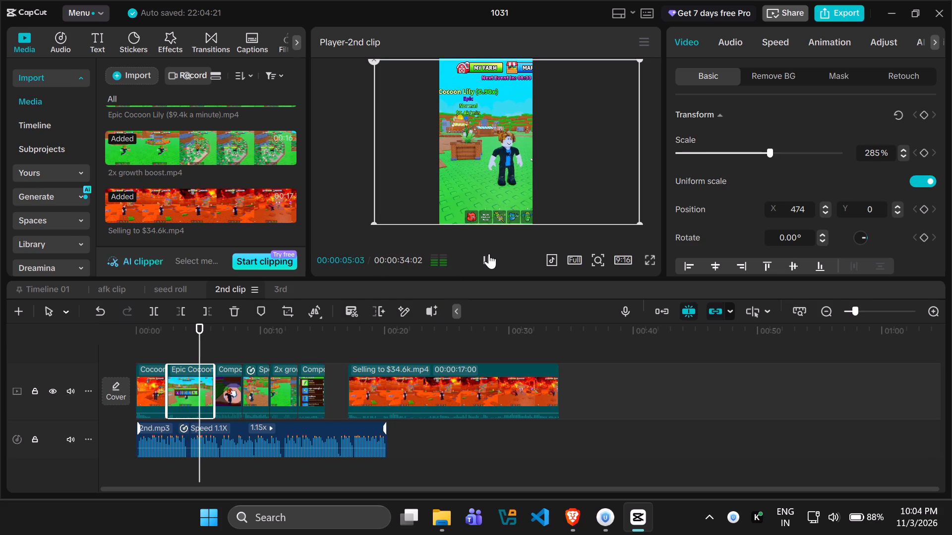
click(489, 254)
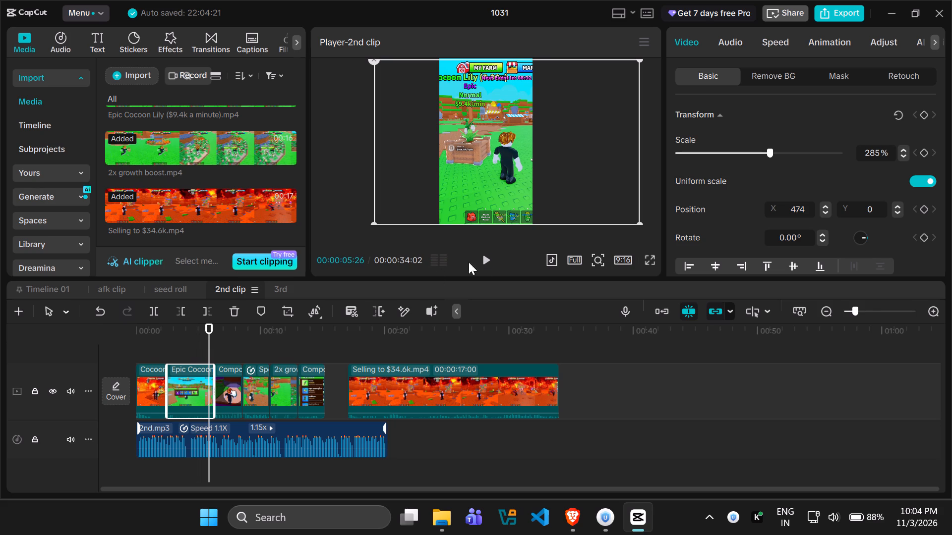
Cut off the end of the Epic Cocoon Lily clip at 00:00:05:03.
drag(207, 333, 197, 333)
click(198, 348)
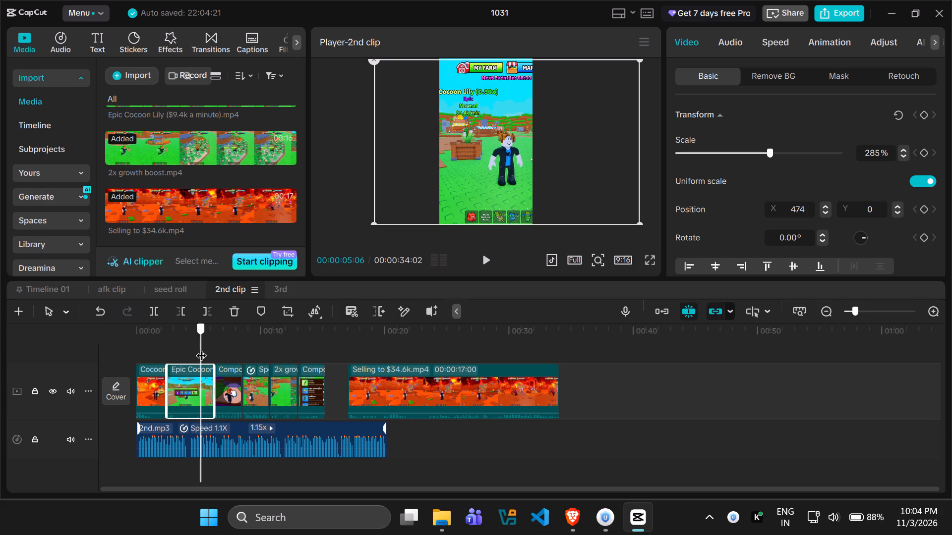
click(199, 310)
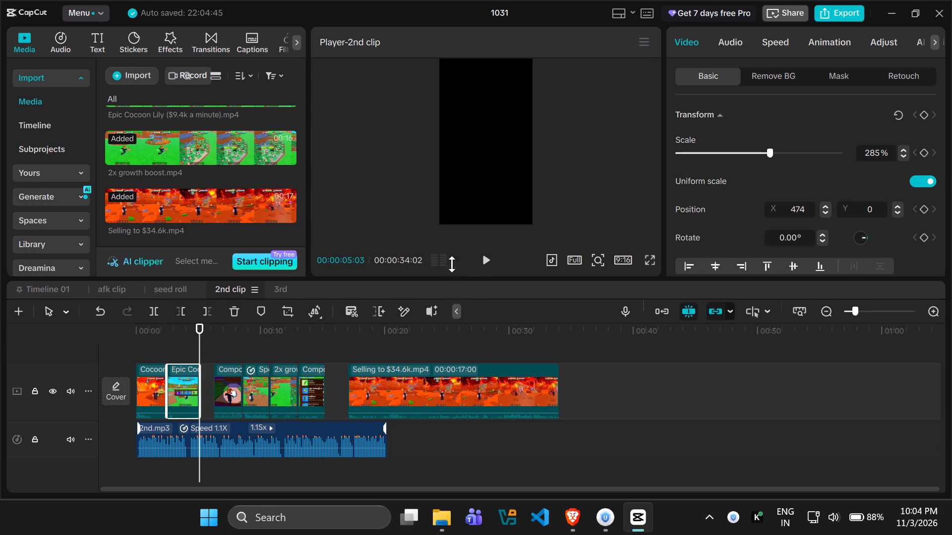
Play from 00:00:05:03 across the gap into the carrot-planting compound clip to check the voice-over timing.
click(479, 255)
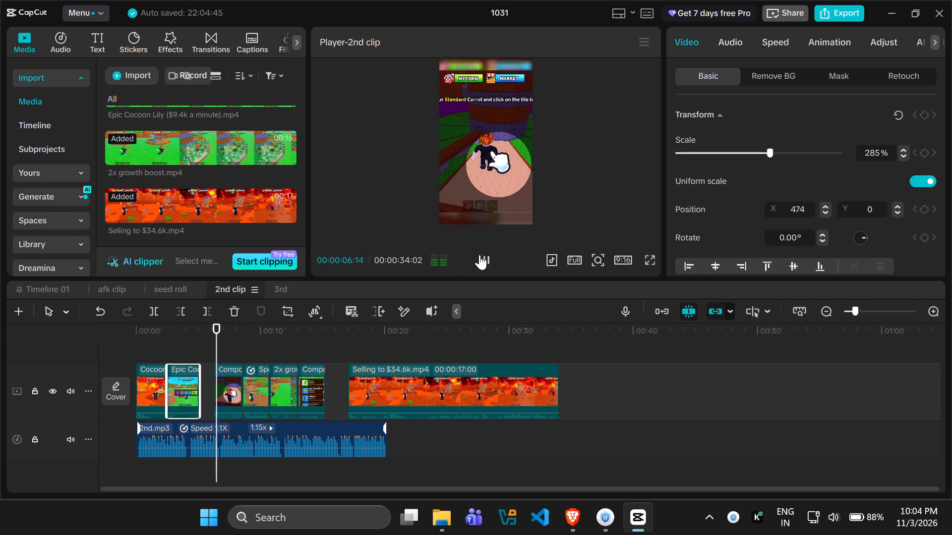
click(479, 255)
scroll(170, 157, up, 1)
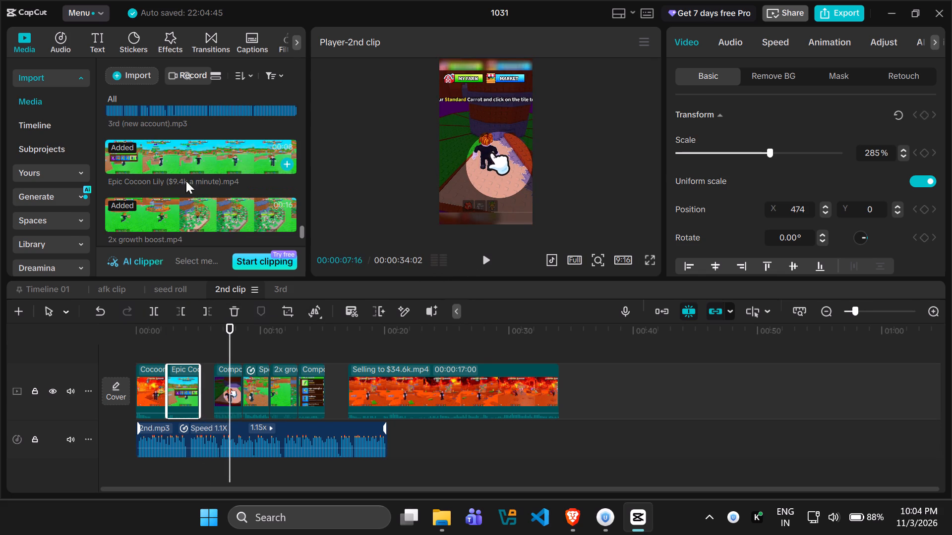
Play Timeline 01 from start to end as a reference and return to the 2nd clip timeline.
click(57, 288)
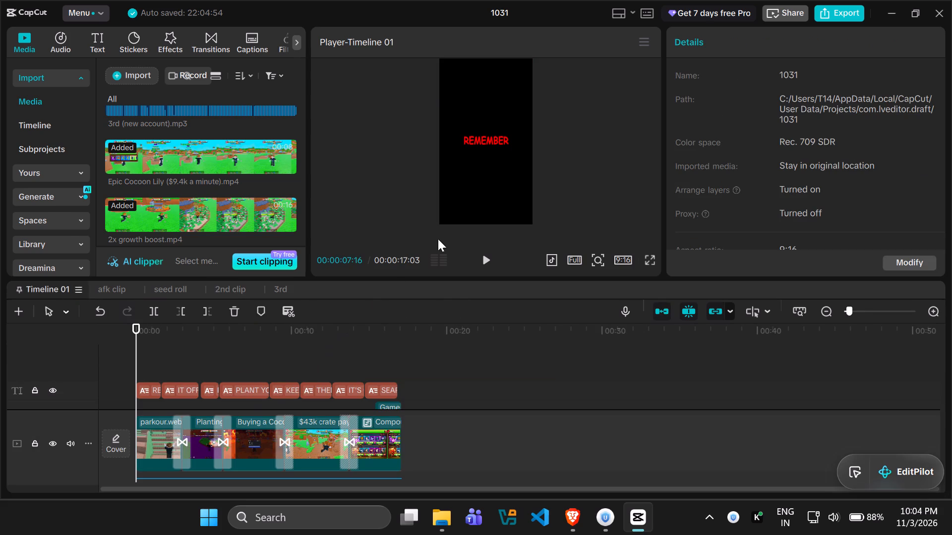
click(483, 257)
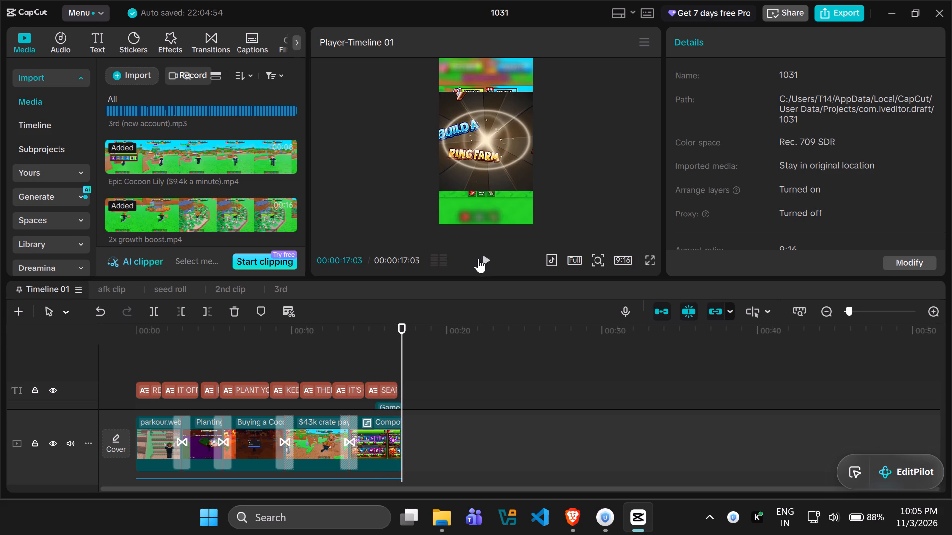
click(274, 289)
click(239, 289)
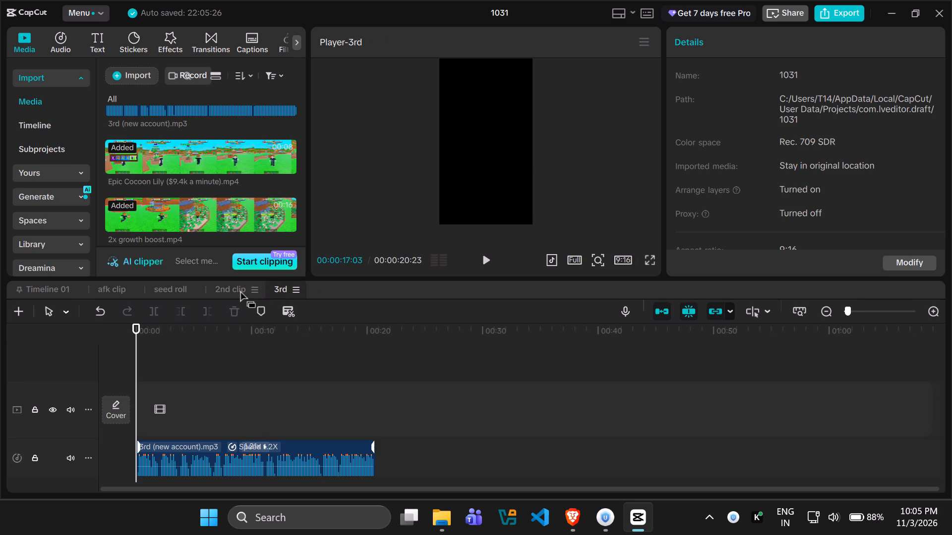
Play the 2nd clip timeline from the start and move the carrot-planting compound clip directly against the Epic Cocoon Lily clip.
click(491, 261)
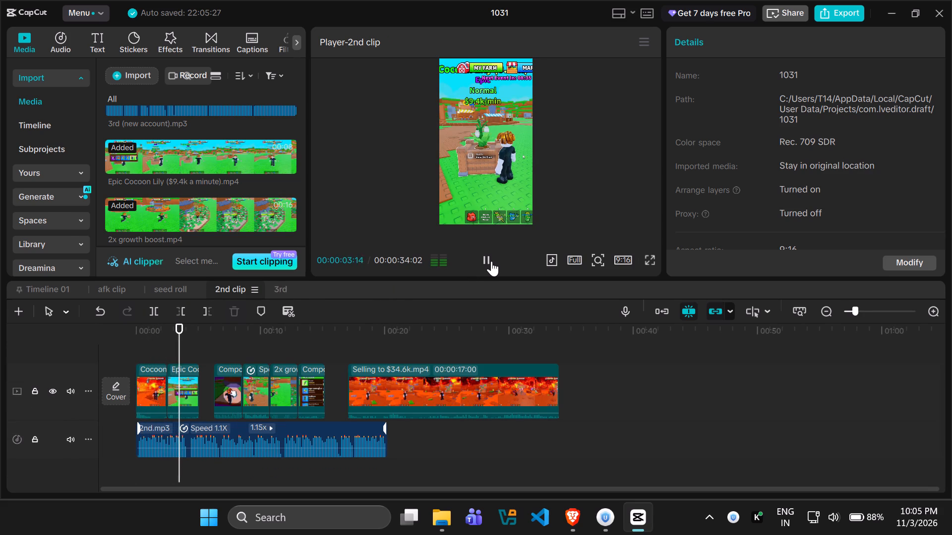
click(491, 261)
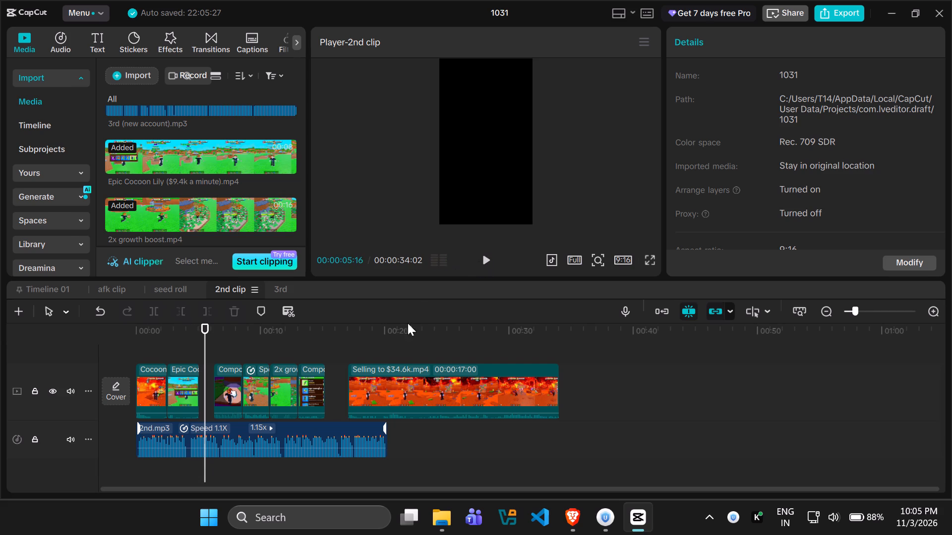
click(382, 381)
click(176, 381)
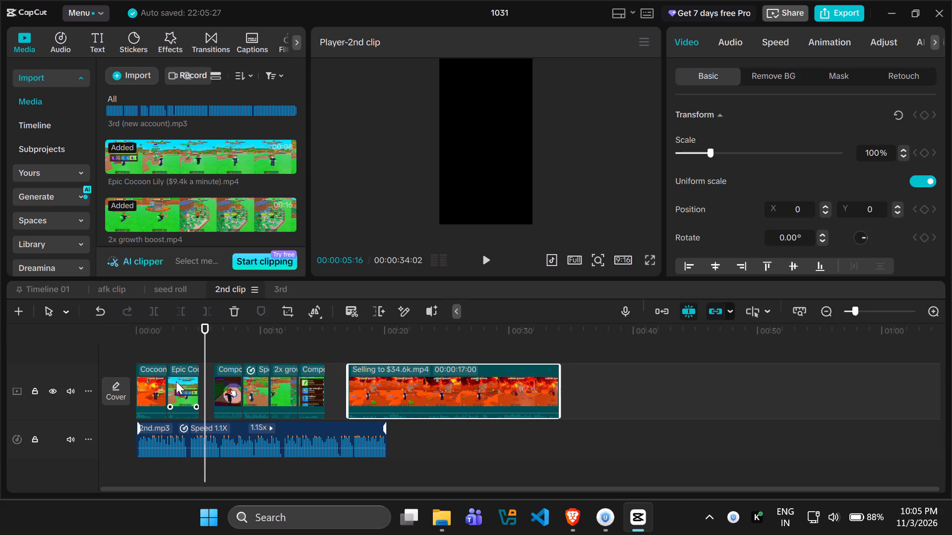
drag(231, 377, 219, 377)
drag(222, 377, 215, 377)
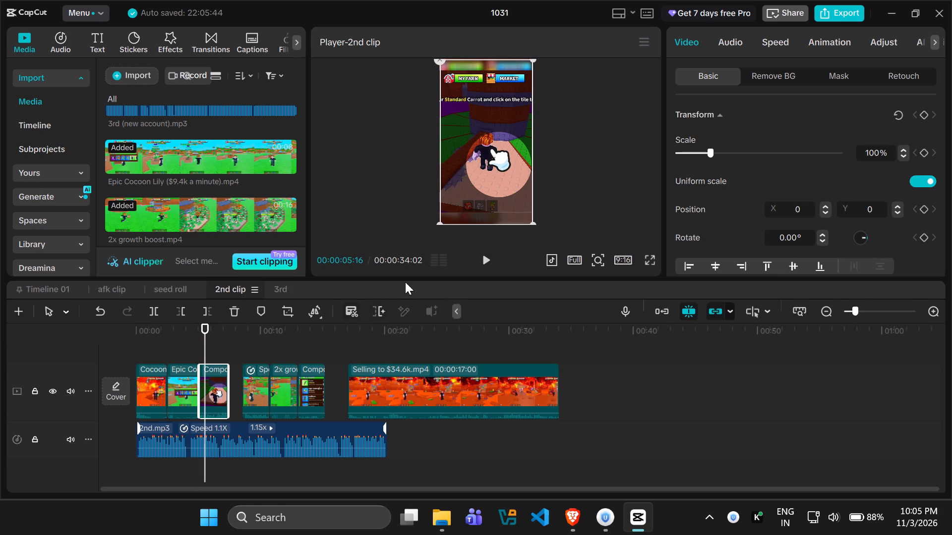
Play from 00:00:05:16 through the carrot-planting compound clip into the selling-stand clip to check the voice-over timing.
click(488, 261)
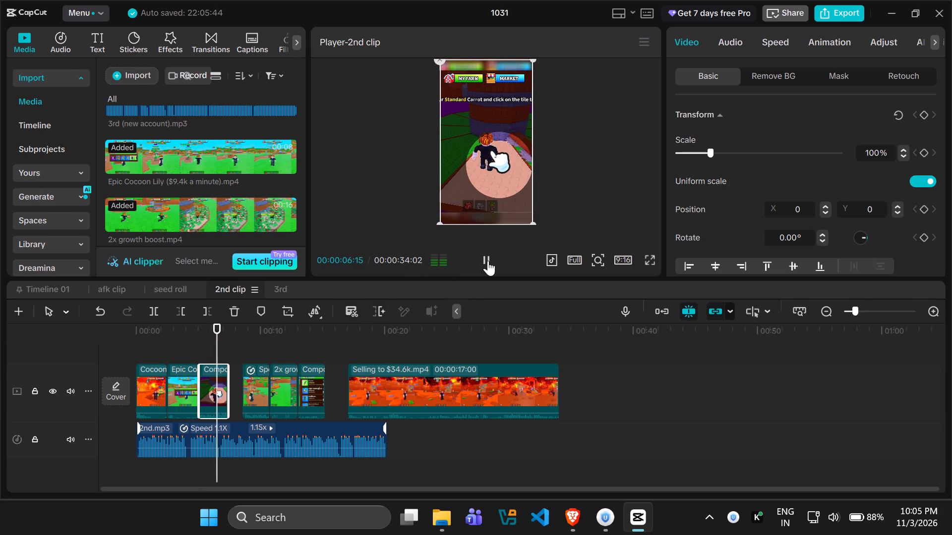
click(488, 261)
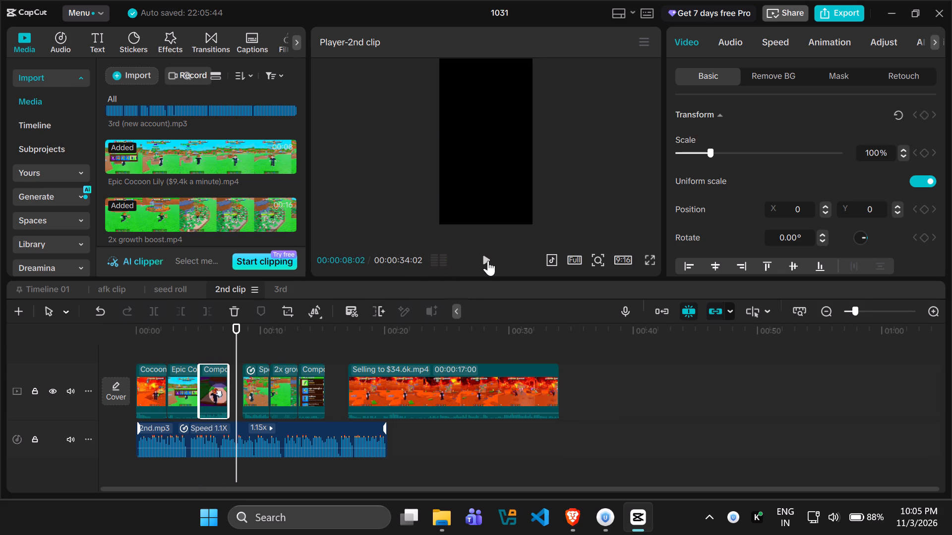
click(125, 73)
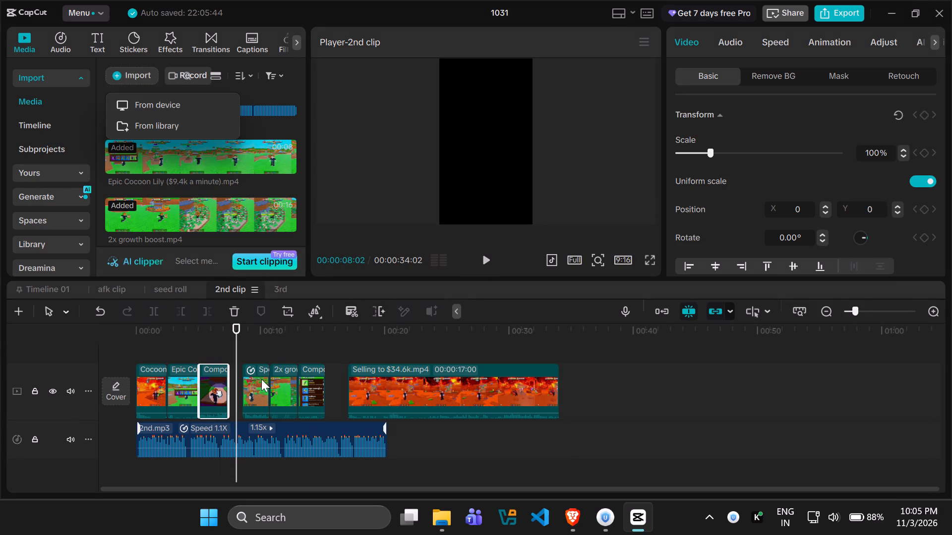
click(256, 382)
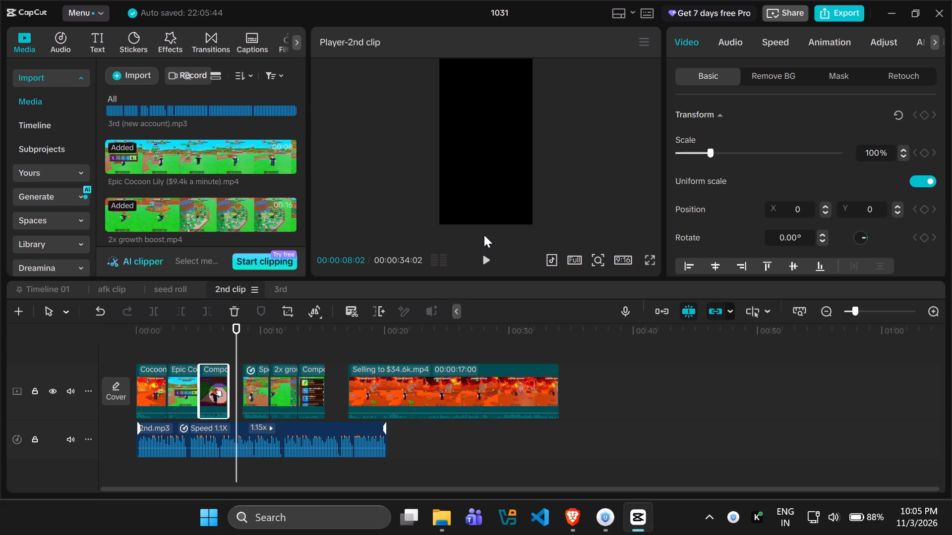
click(486, 265)
click(486, 265)
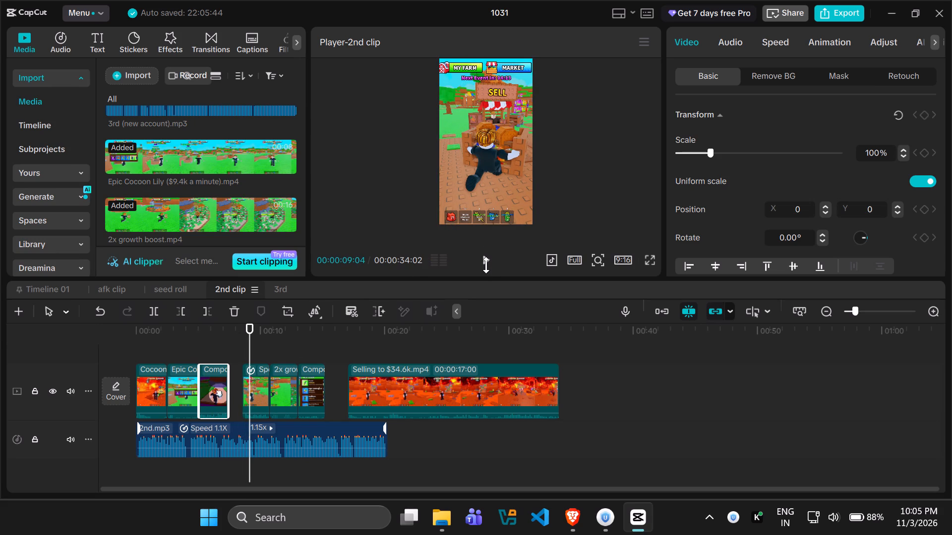
Move the carrot-planting compound clip onto a track above the main one, overlapping the beginning of the selling-stand clip.
drag(216, 375, 231, 374)
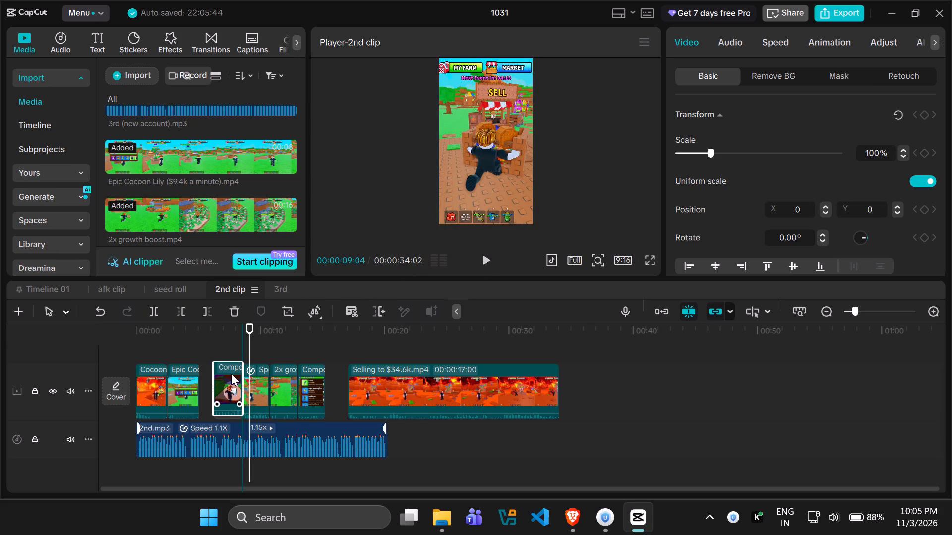
drag(231, 374, 233, 378)
drag(232, 379, 233, 379)
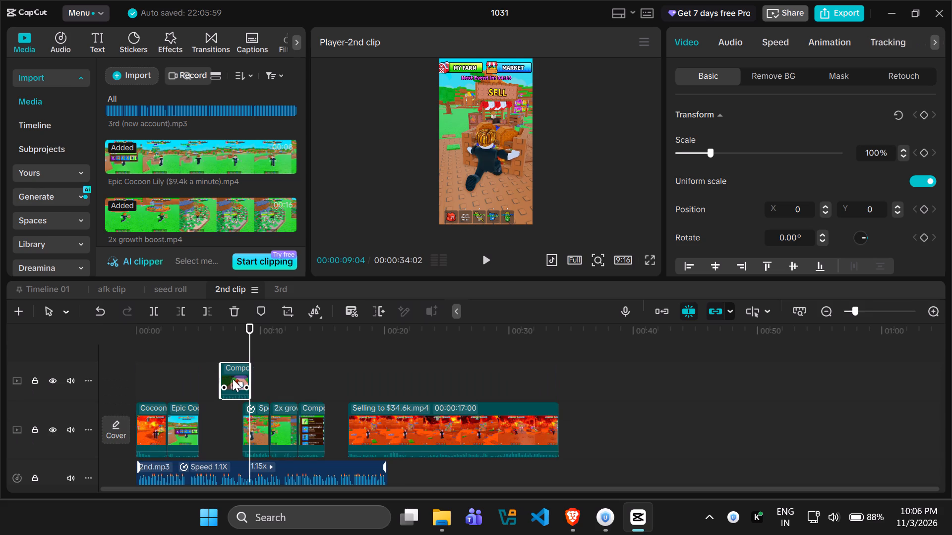
drag(233, 379, 238, 379)
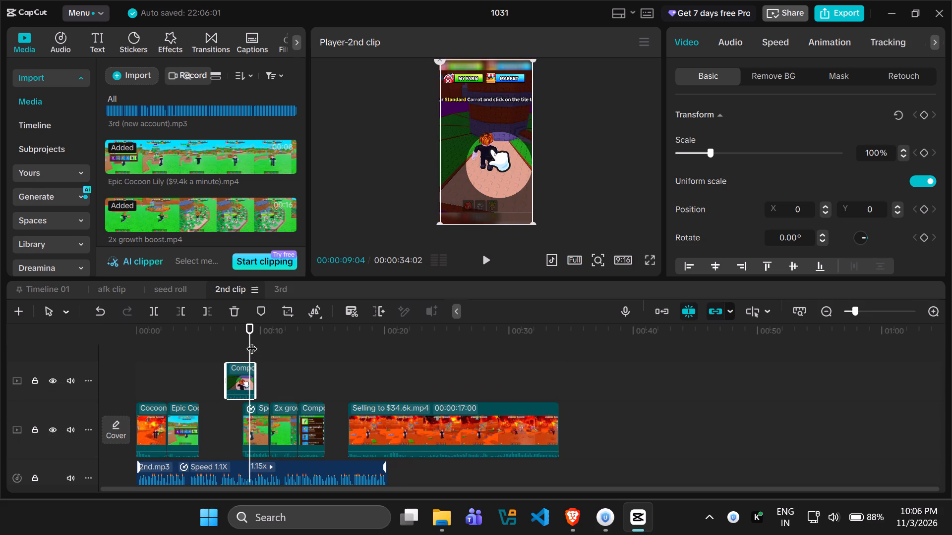
Play the 2nd clip timeline from the start through the raised carrot-planting compound clip to check its new timing.
drag(250, 341, 109, 341)
click(490, 258)
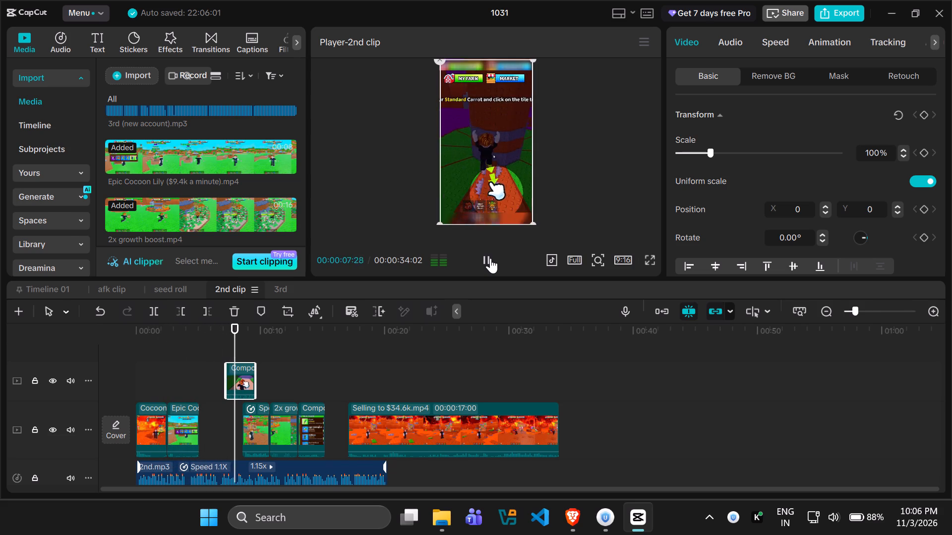
click(490, 258)
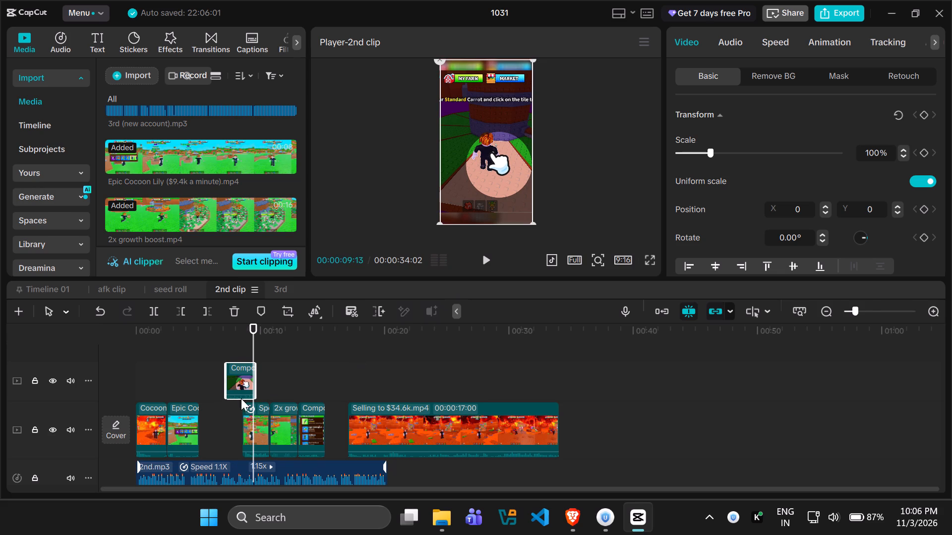
Browse the Events clips in Clips (part 2 of 3) and the folders in Clips (part 3 of 3) for footage to import.
click(133, 67)
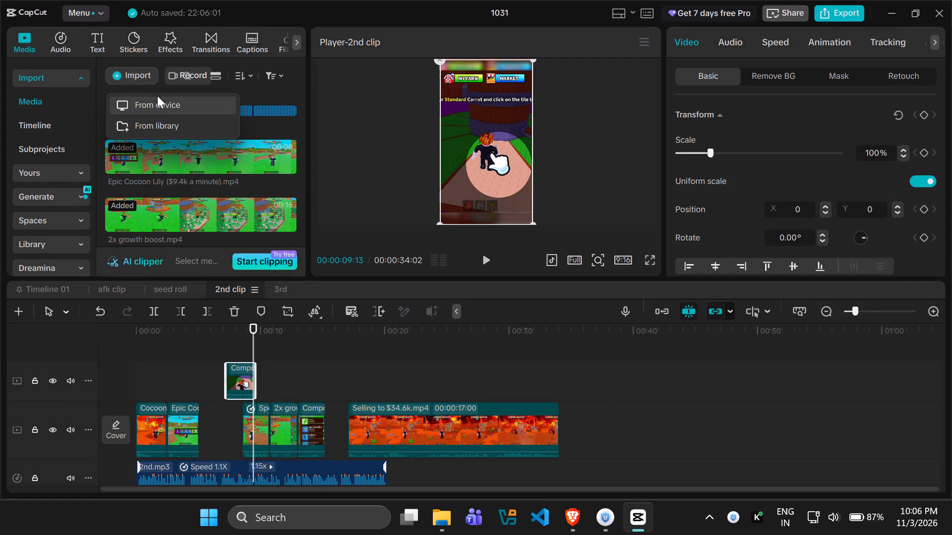
click(159, 99)
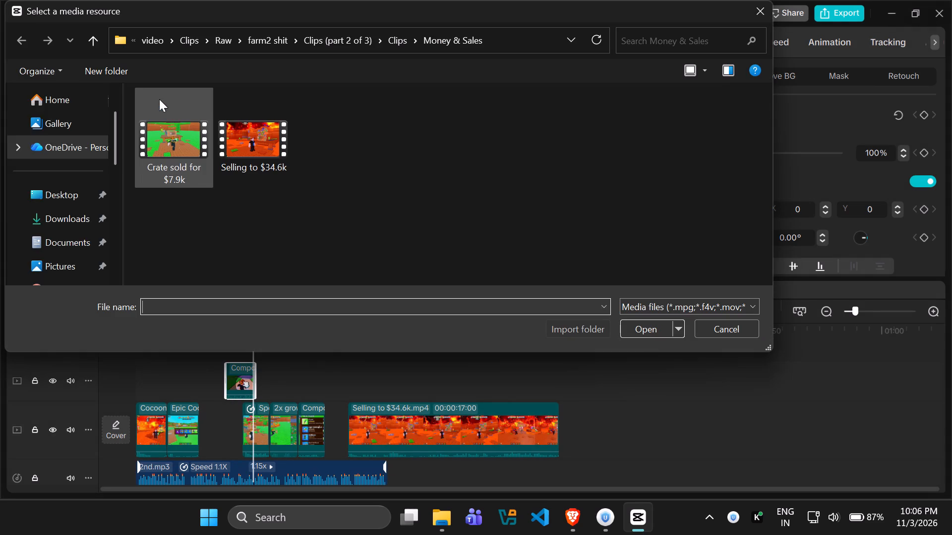
click(389, 38)
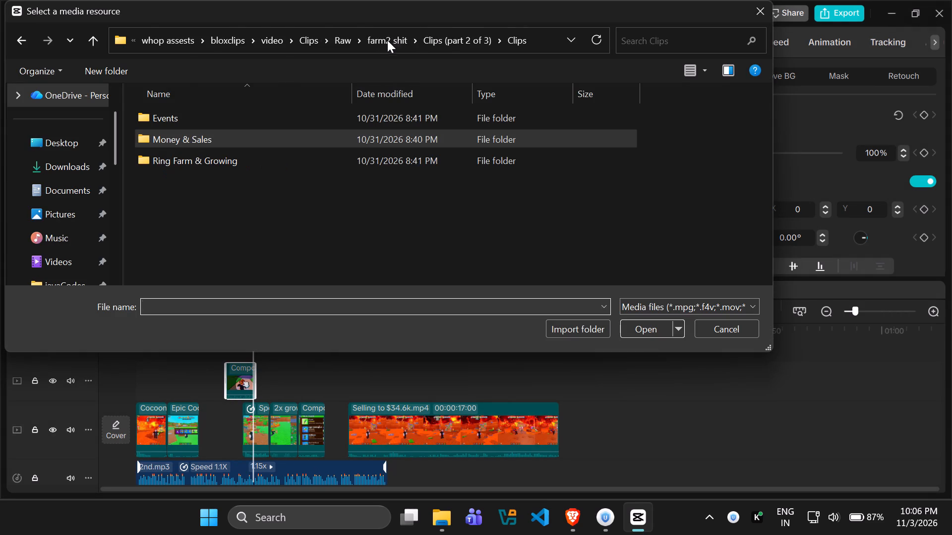
double_click(260, 125)
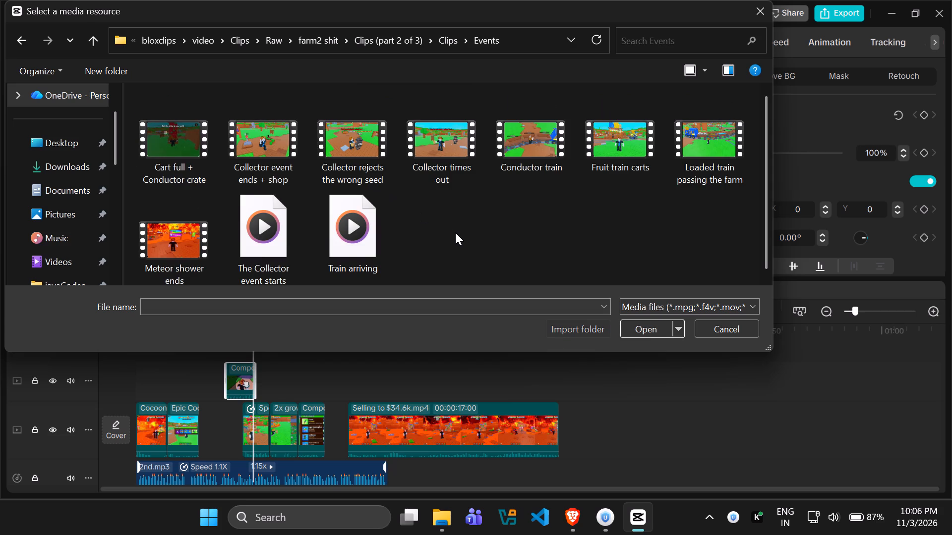
scroll(455, 232, down, 1)
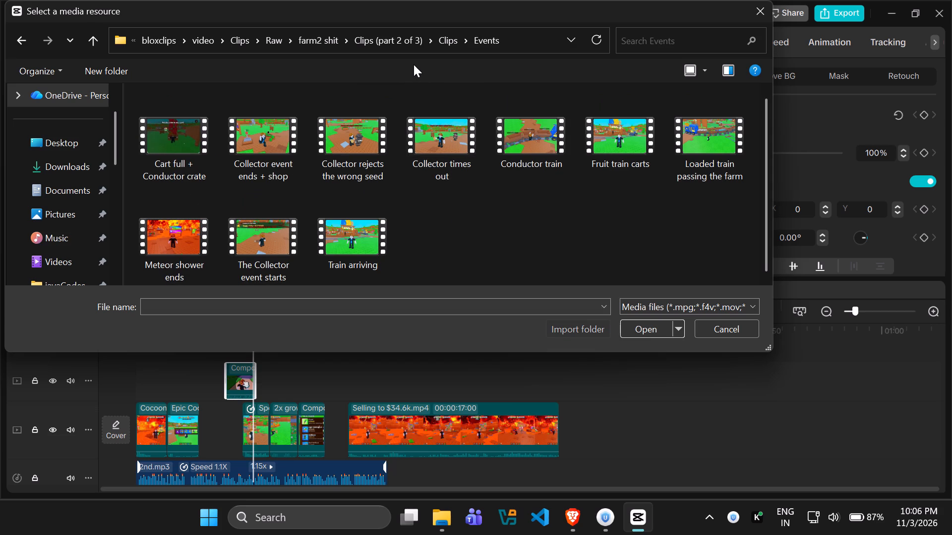
click(397, 42)
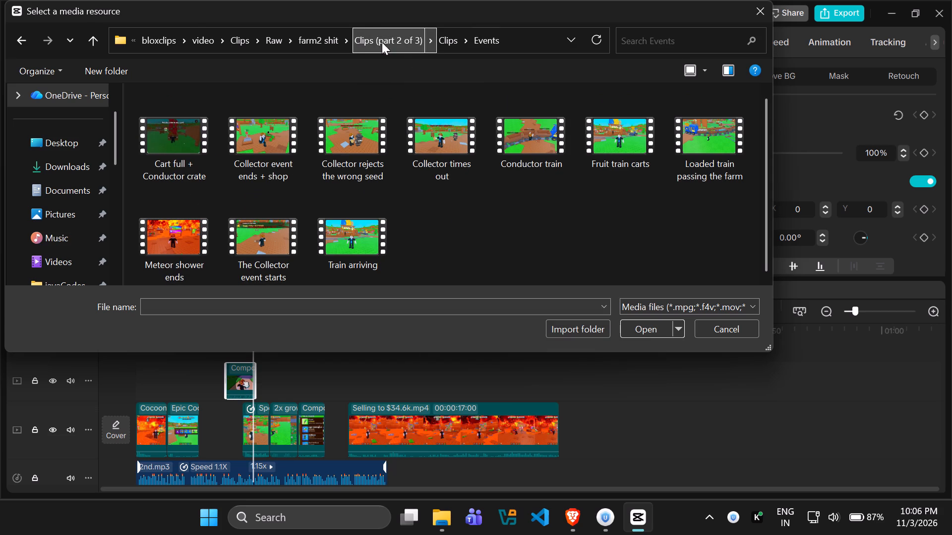
click(381, 36)
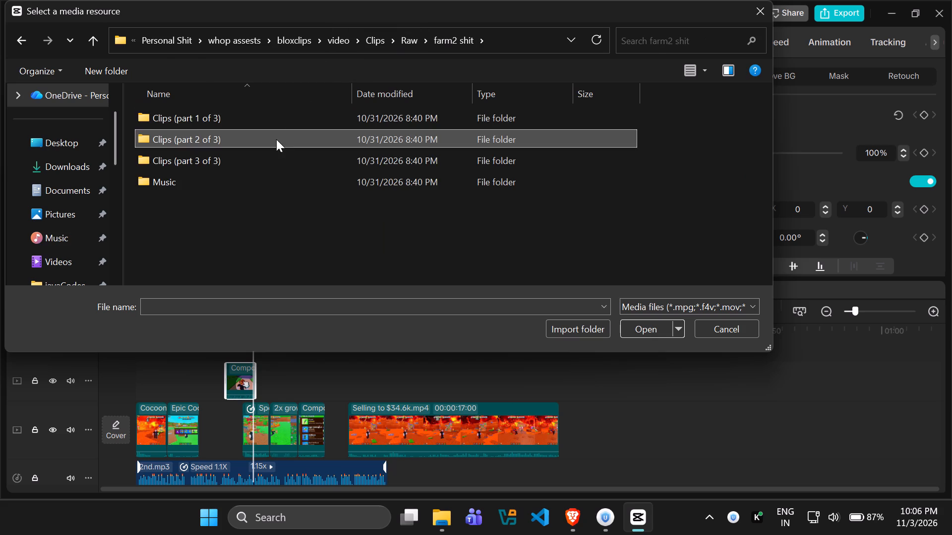
double_click(269, 166)
double_click(273, 115)
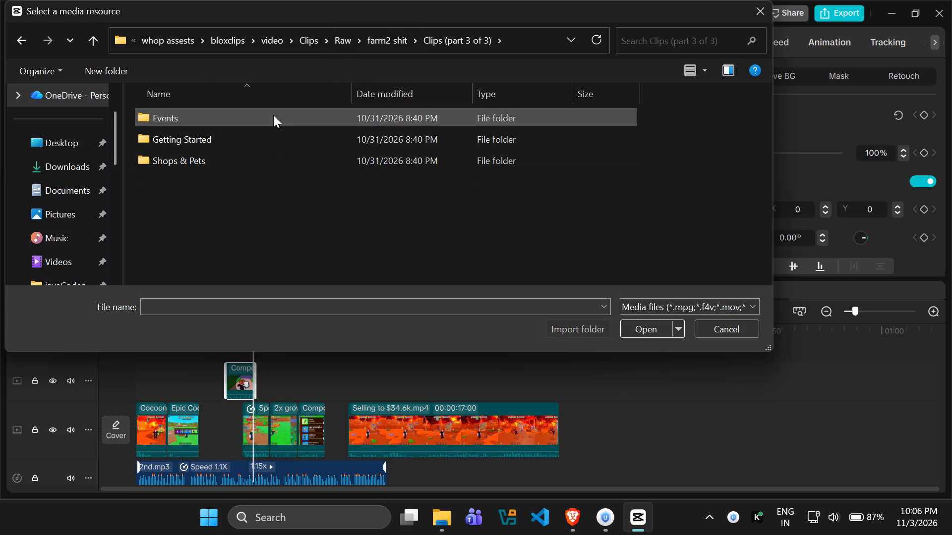
click(291, 152)
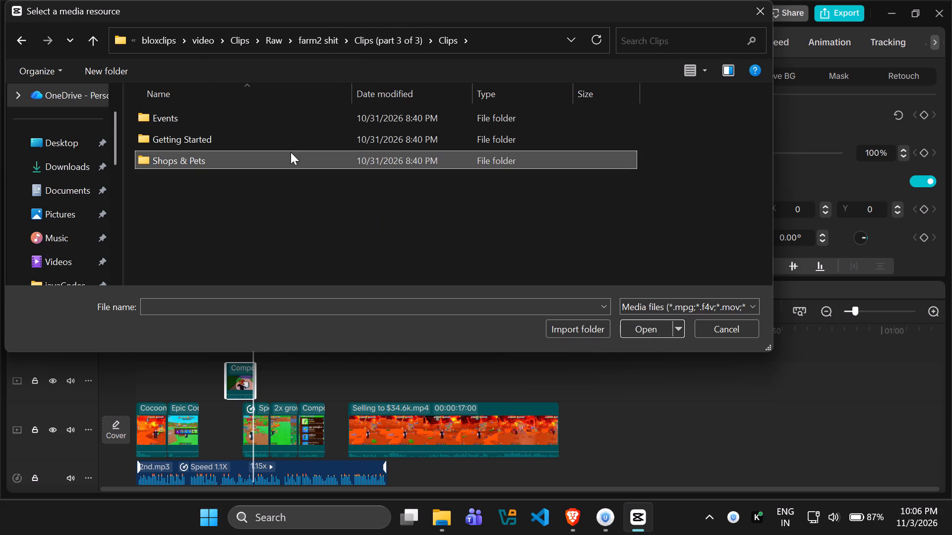
click(380, 49)
click(299, 112)
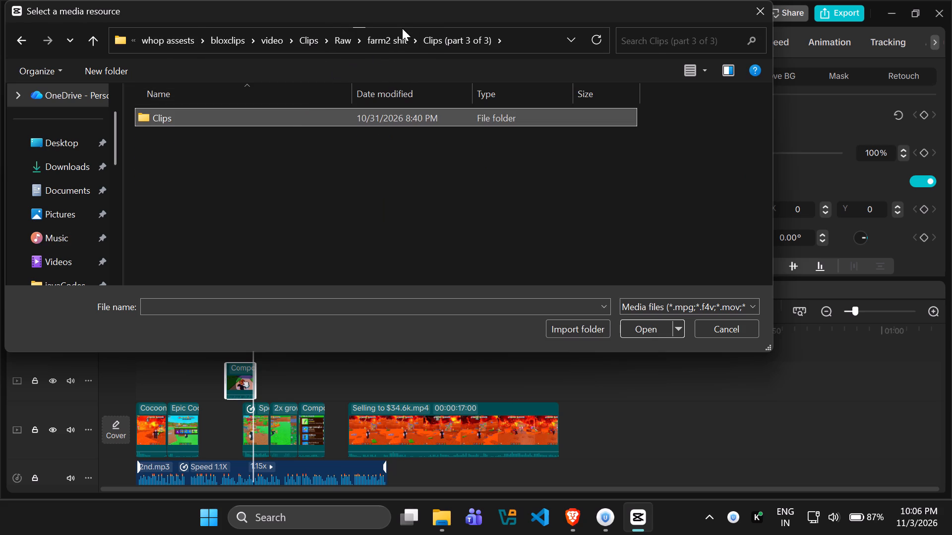
Import '3x Super Roller tokens from Conductor crate' from the Seed Rolls & Rare Pulls folder in Clips (part 1 of 3).
click(402, 28)
double_click(283, 113)
double_click(283, 113)
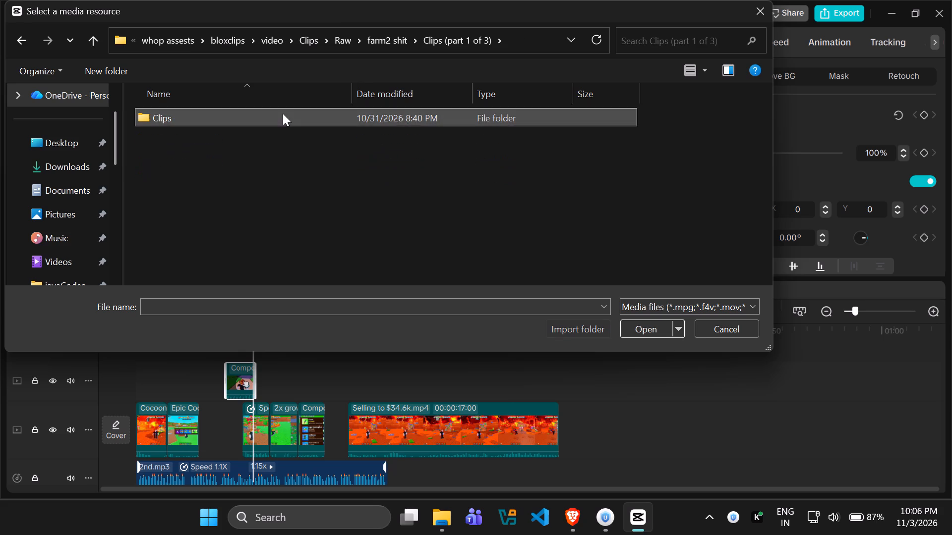
triple_click(282, 128)
click(282, 131)
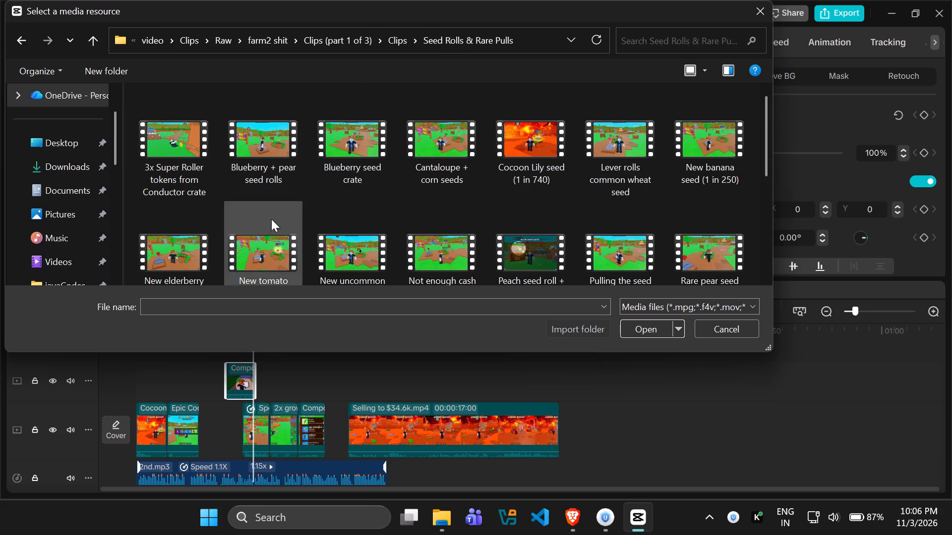
click(174, 144)
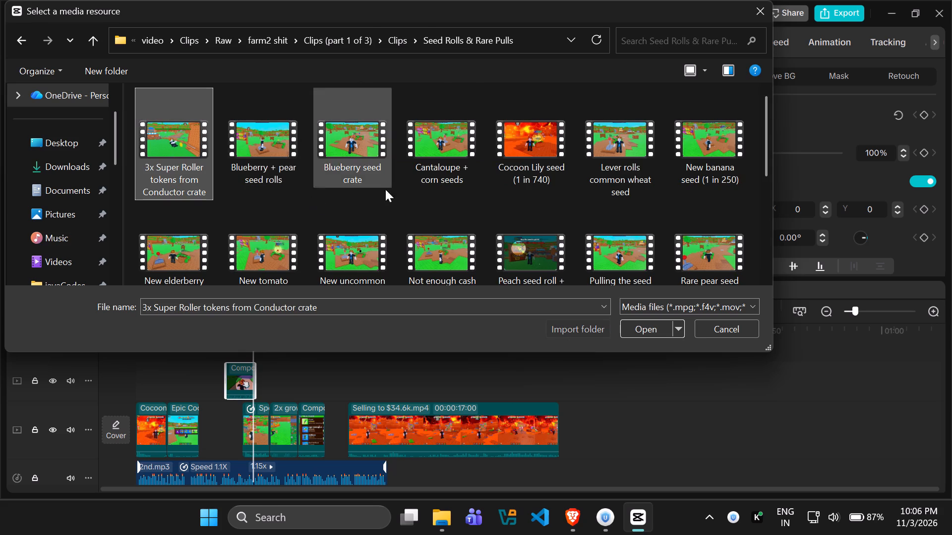
click(654, 333)
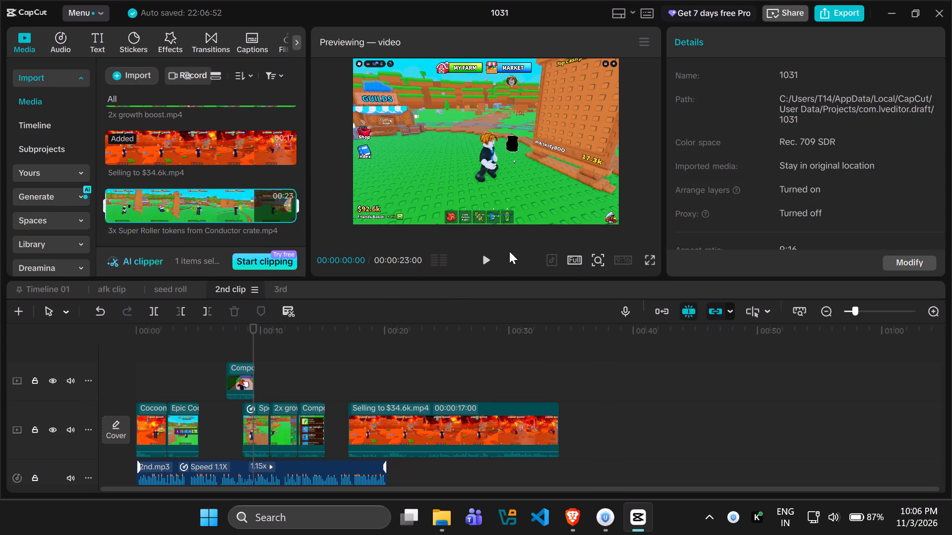
Preview the 3x Super Roller tokens clip and add it to the main track directly after the Selling to $34.6k clip.
click(491, 259)
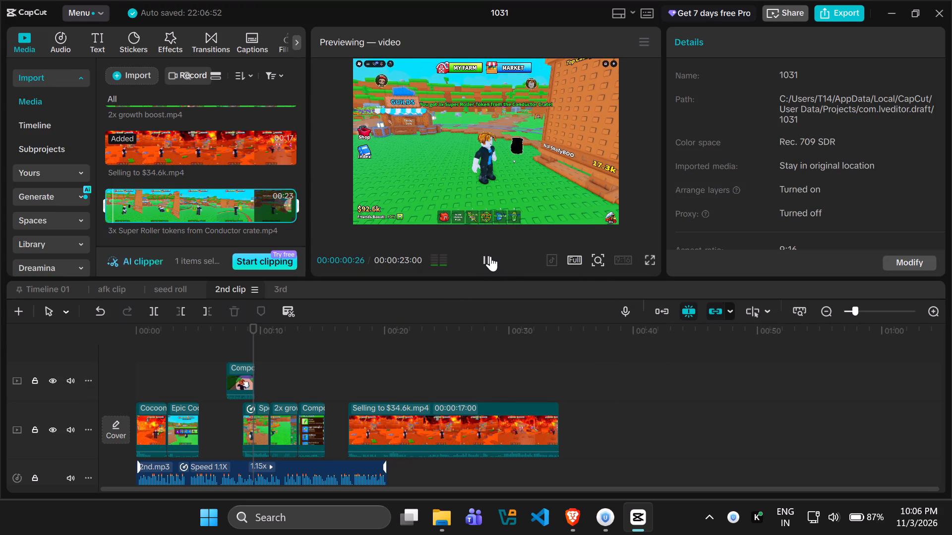
click(490, 256)
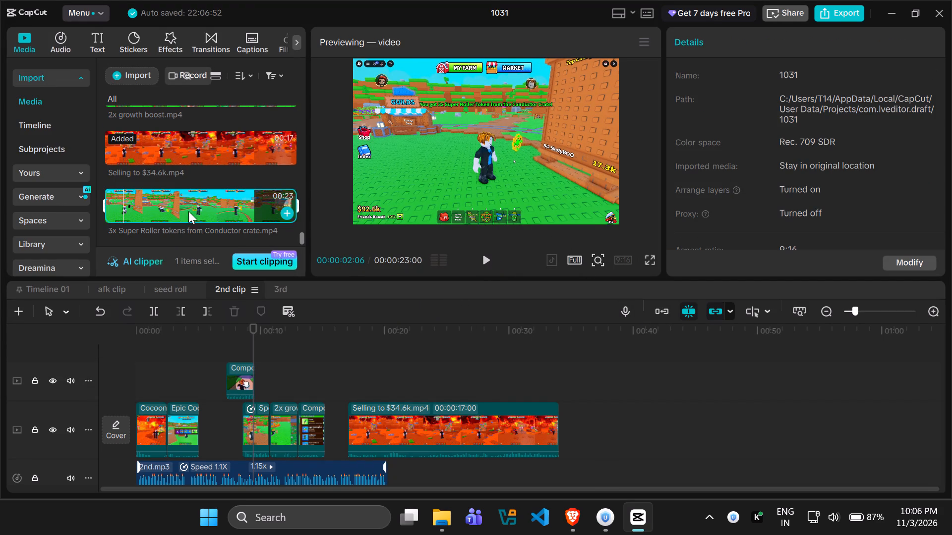
drag(155, 201, 568, 416)
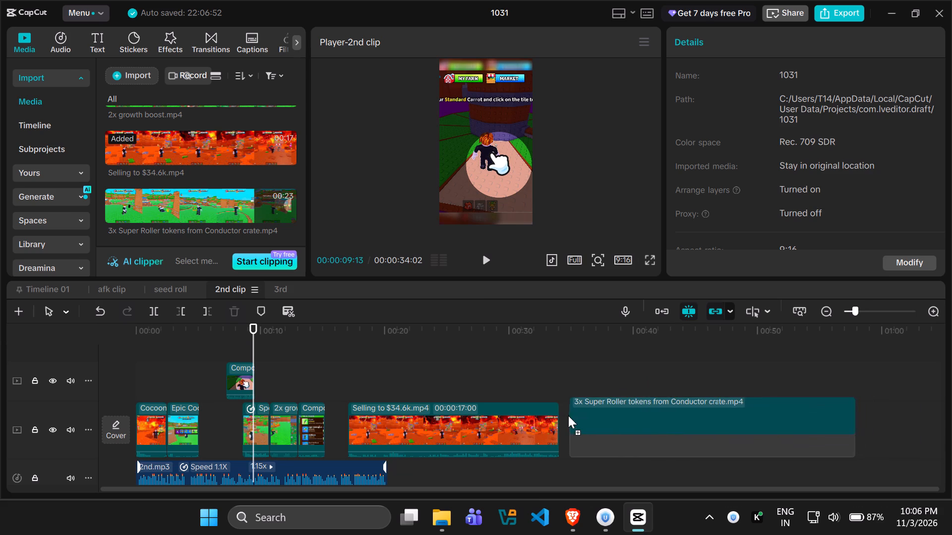
drag(568, 416, 559, 419)
Move the raised carrot-planting compound clip down onto the main track, starting at about 6 seconds, just before the sped-up clip.
drag(253, 335, 238, 335)
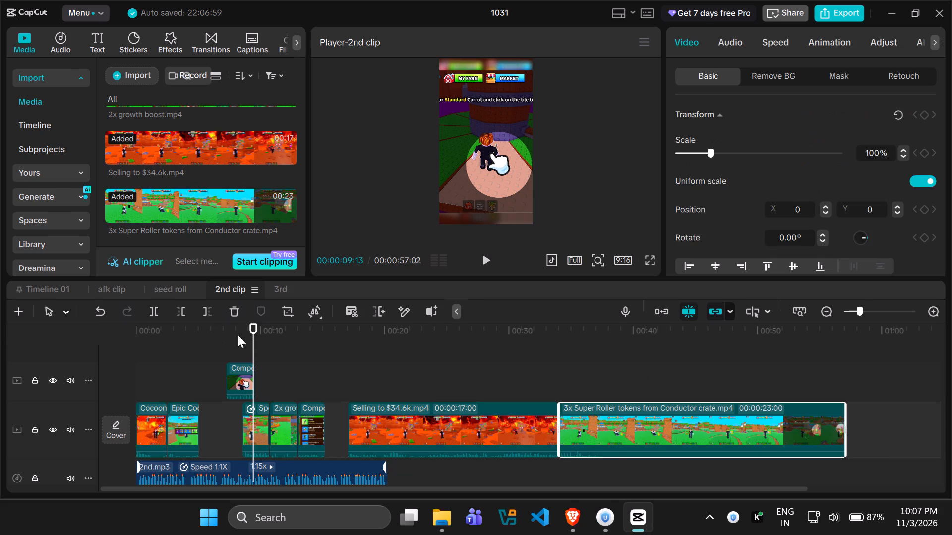
drag(238, 335, 112, 335)
click(477, 261)
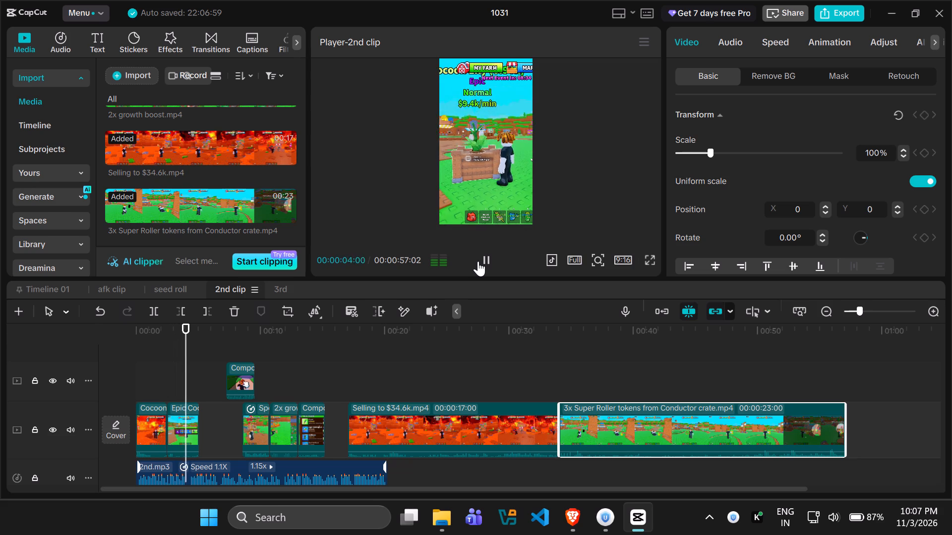
key(space)
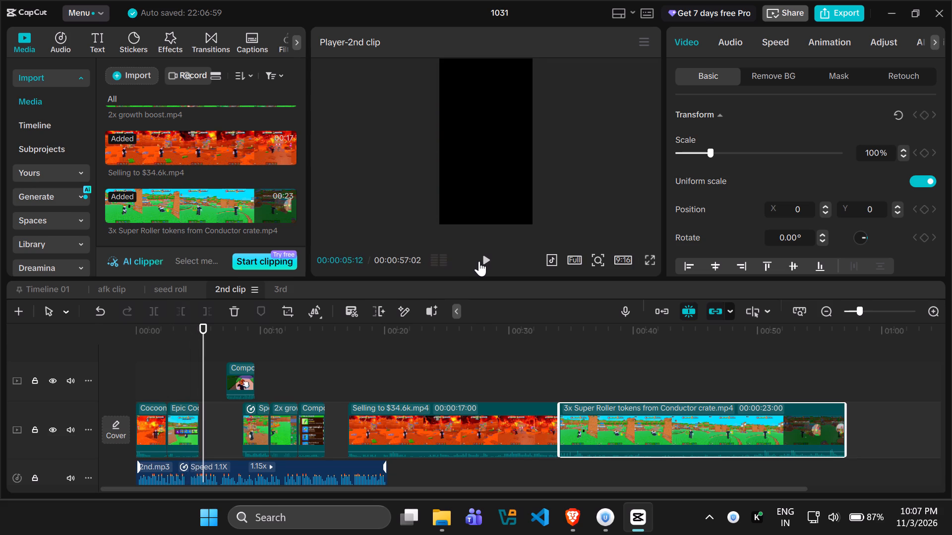
drag(239, 372, 232, 384)
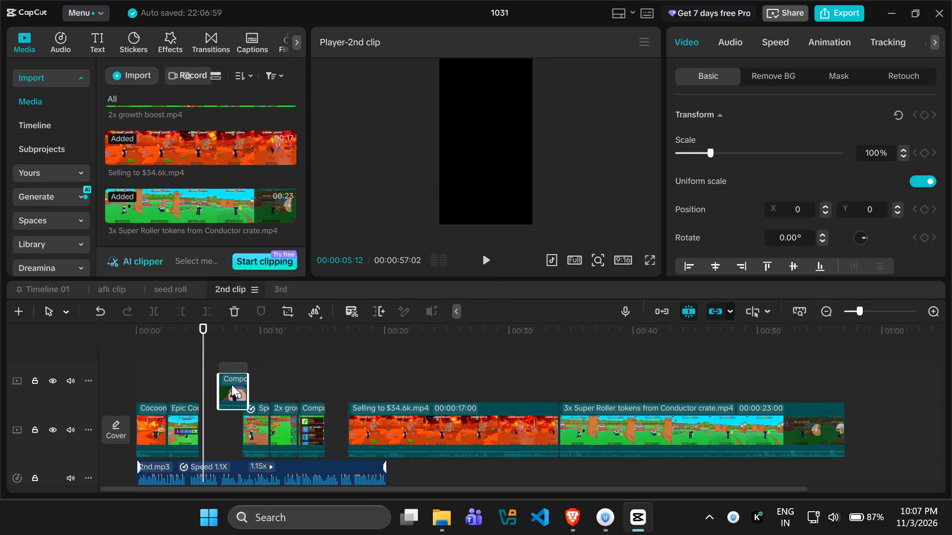
drag(232, 384, 232, 424)
drag(239, 371, 232, 418)
key(space)
key(space)
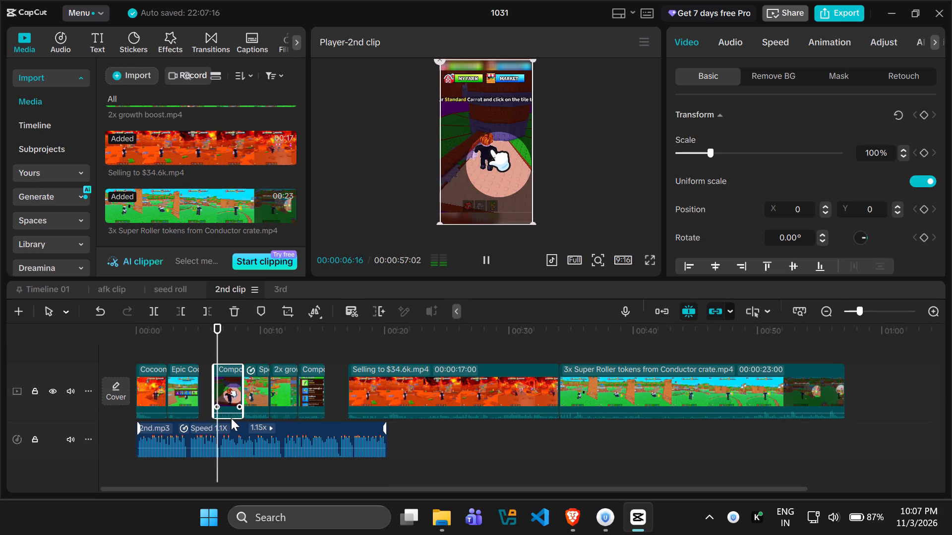
Shift the carrot-planting compound clip and the three clips following it about 1 second later on the main track, checking against the voice-over.
click(633, 376)
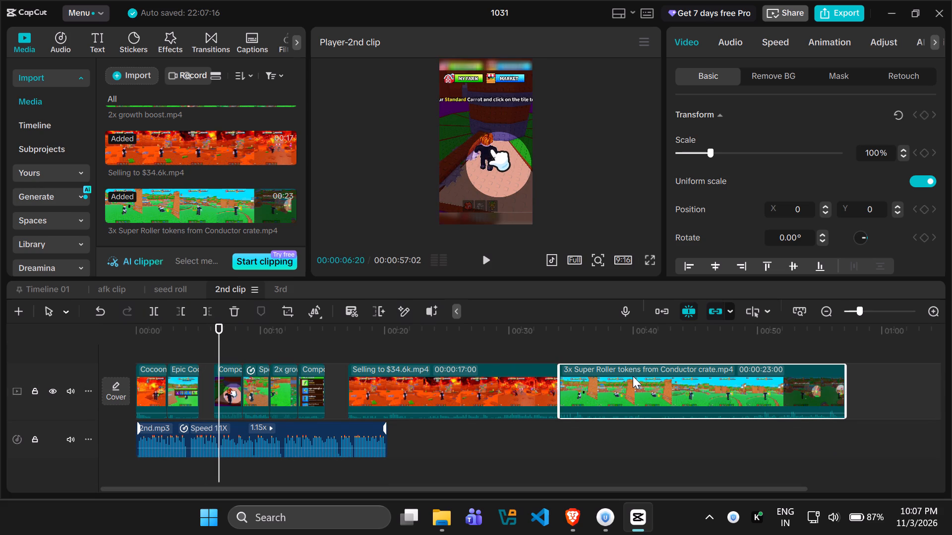
key(space)
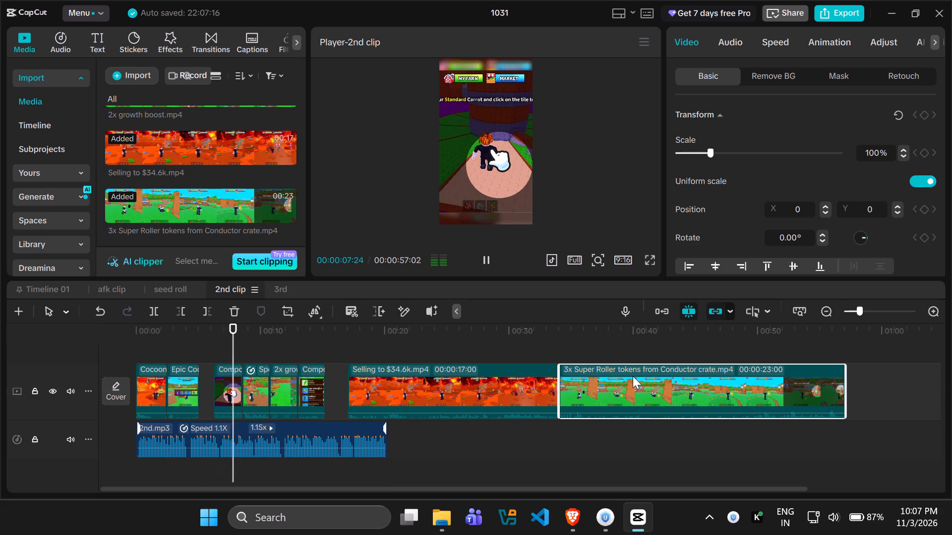
key(space)
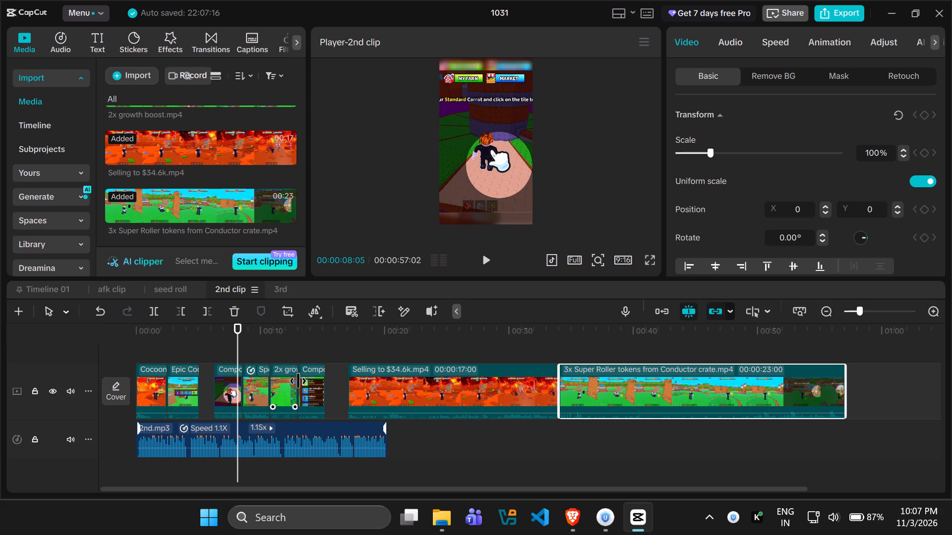
drag(314, 382, 325, 385)
drag(284, 382, 295, 382)
drag(251, 377, 265, 379)
drag(232, 379, 241, 379)
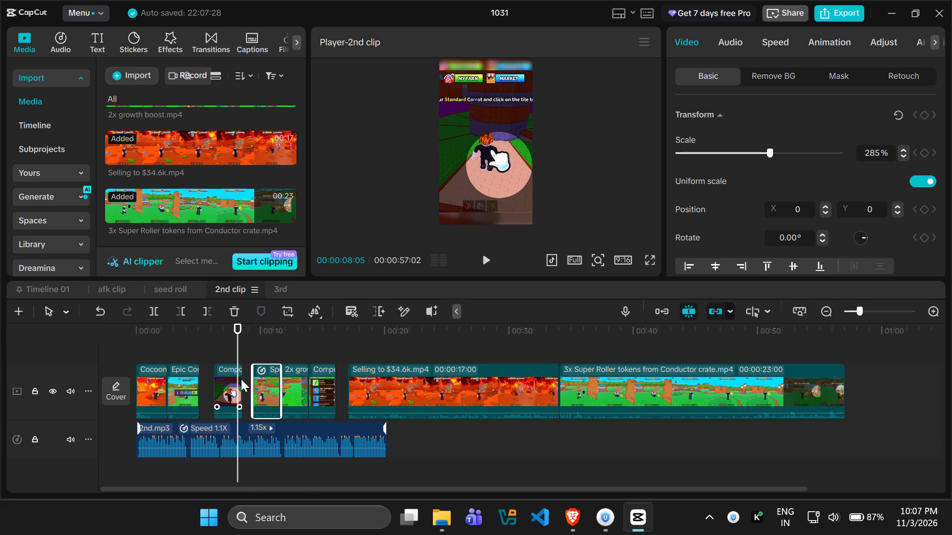
drag(241, 379, 239, 379)
drag(235, 345, 205, 341)
key(space)
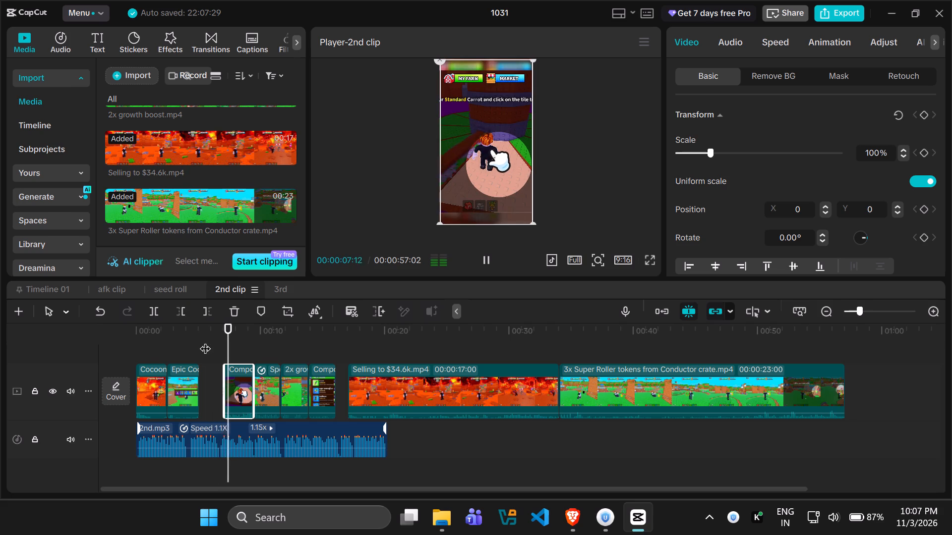
key(space)
Enlarge the 3x Super Roller tokens clip to 250% in the vertical frame.
click(669, 373)
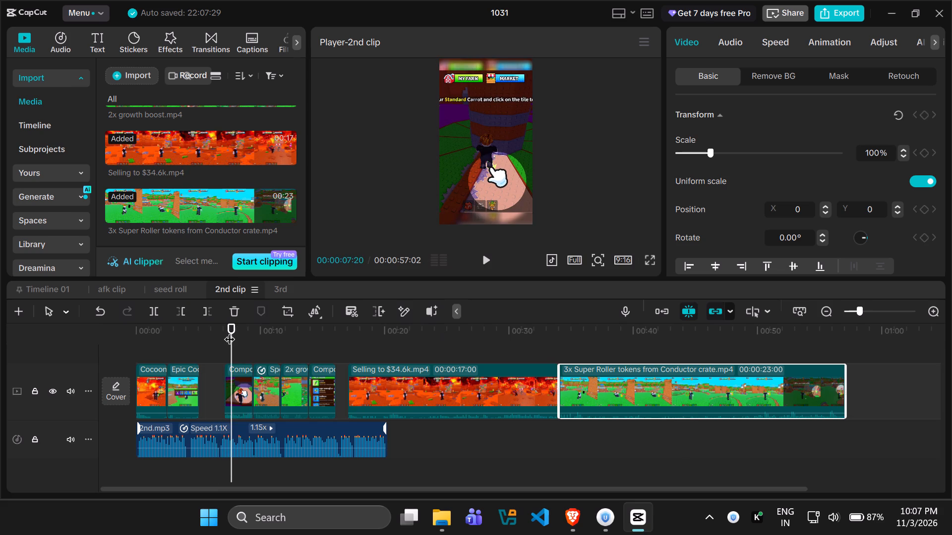
drag(231, 331, 605, 334)
key(space)
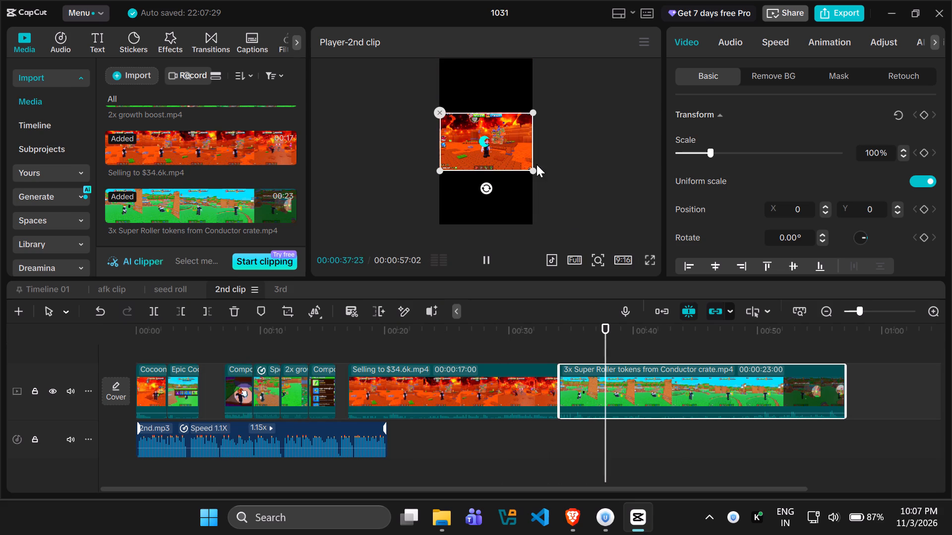
drag(534, 164, 549, 185)
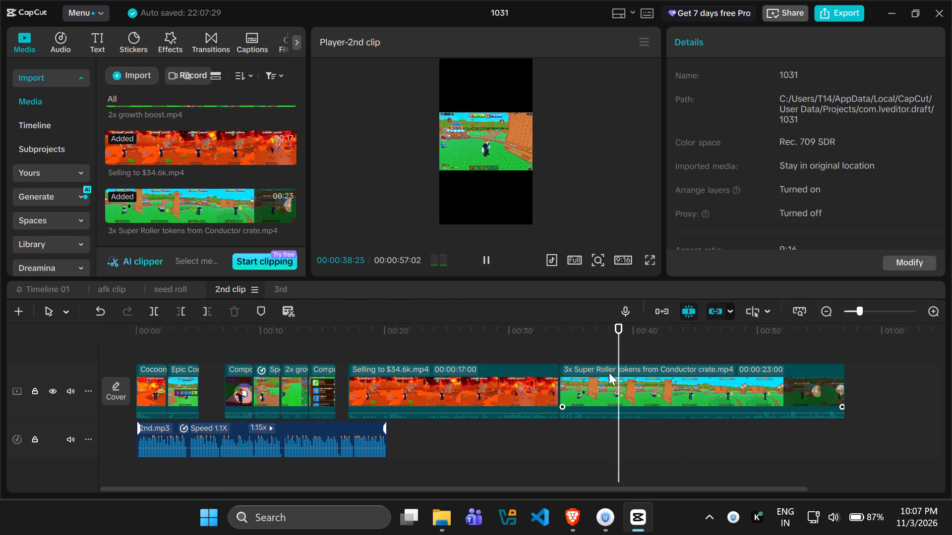
click(609, 373)
click(485, 141)
drag(529, 168, 586, 294)
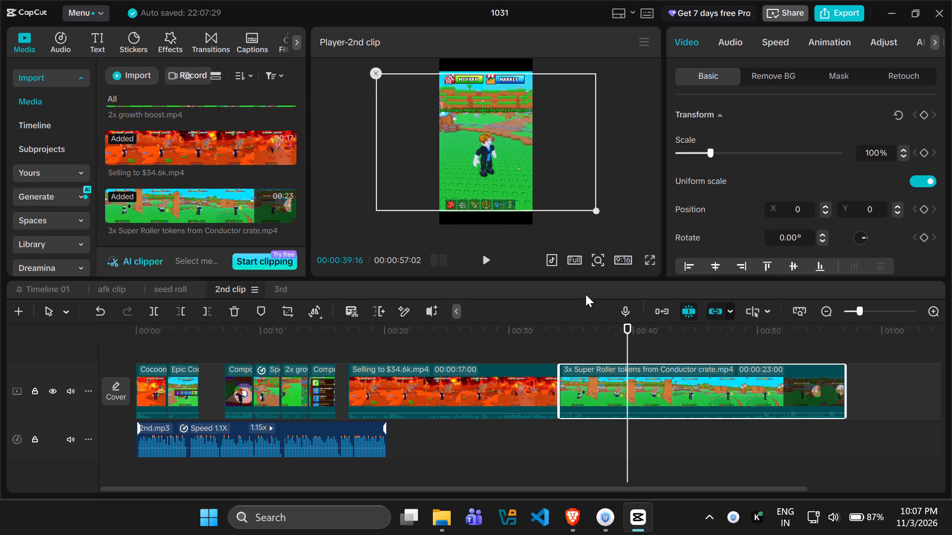
drag(586, 294, 595, 317)
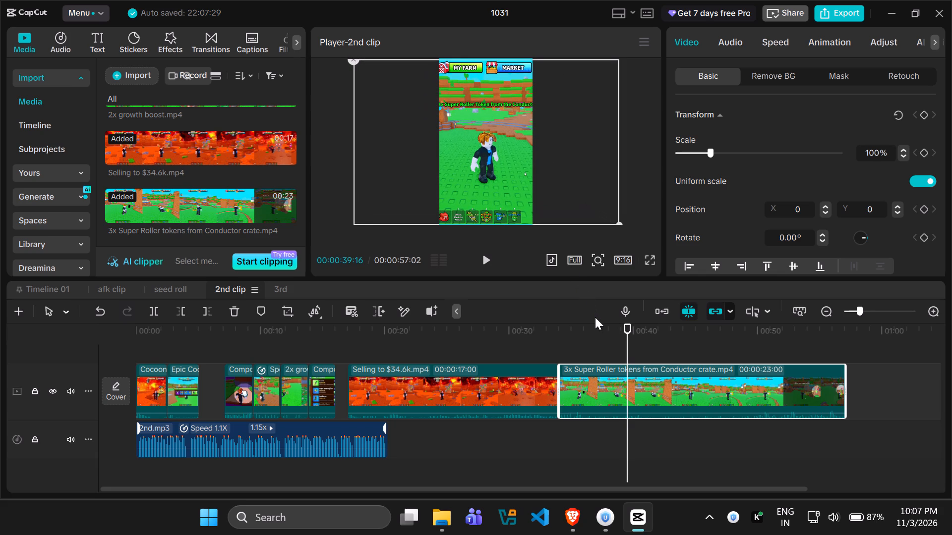
drag(595, 317, 584, 301)
Duplicate the 3x Super Roller tokens clip onto the track above and enlarge the lower copy to 286% to fill the frame.
key(ctrl+c)
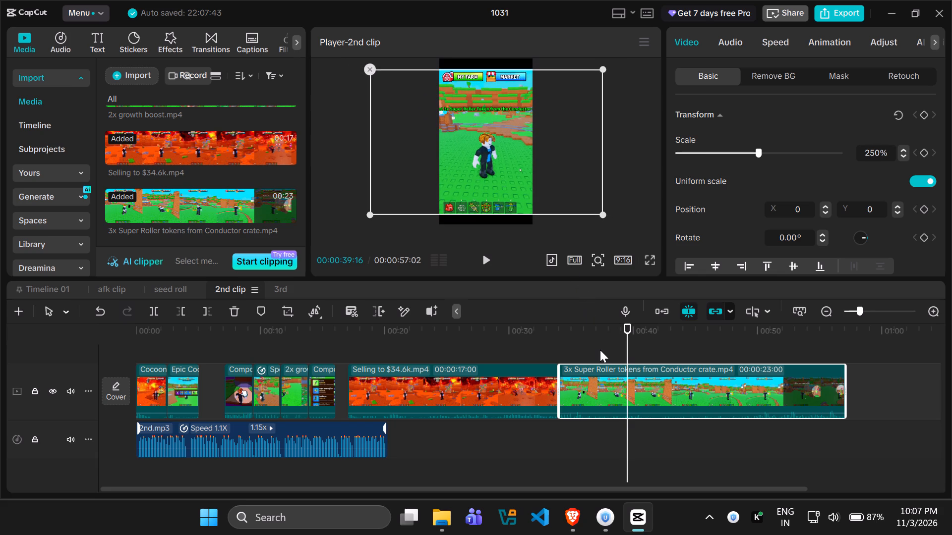
drag(629, 342, 559, 342)
key(ctrl+v)
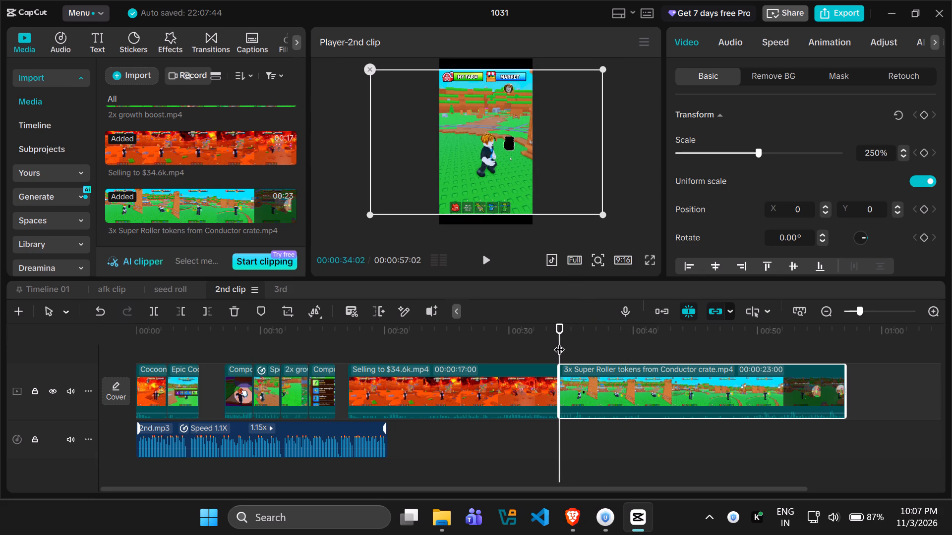
click(613, 422)
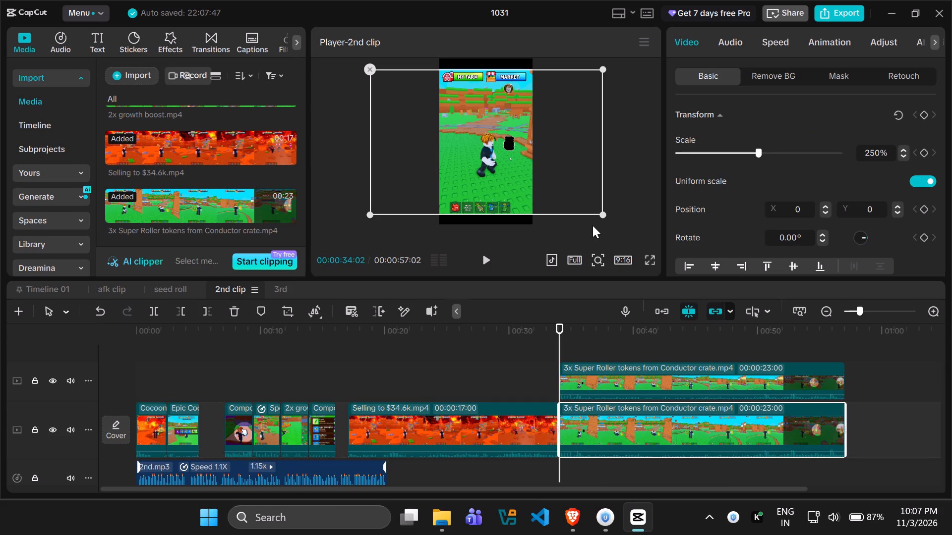
drag(600, 213, 619, 227)
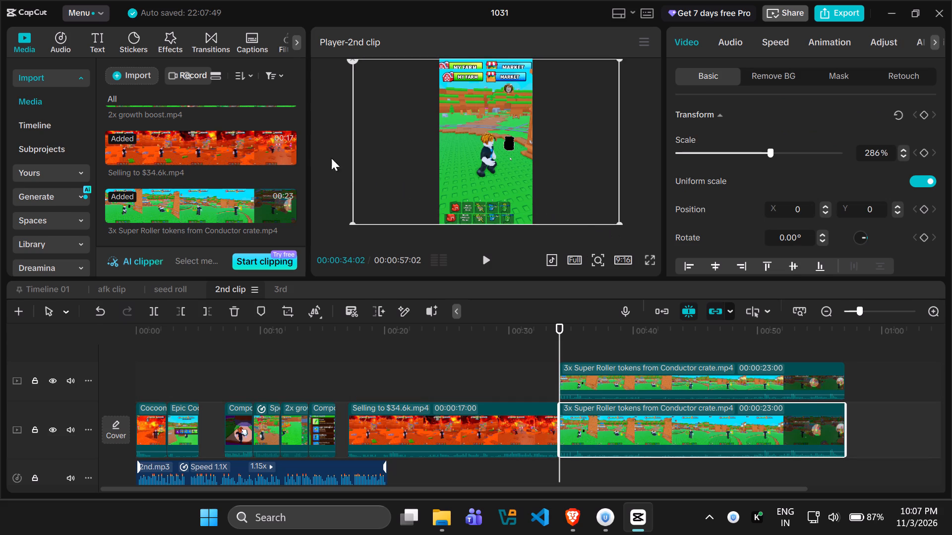
Apply the favourite Blur effect to the lower 3x Super Roller tokens copy.
click(184, 37)
drag(117, 137, 241, 168)
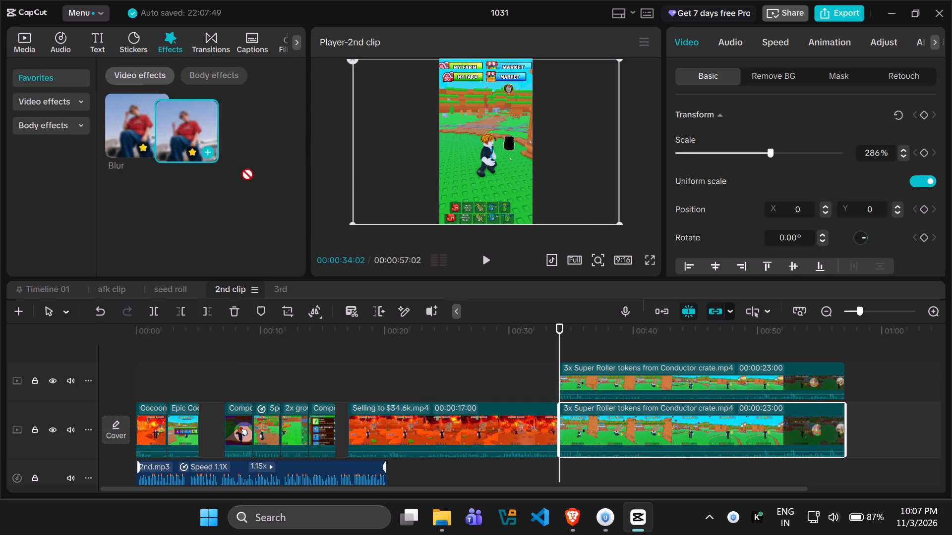
drag(241, 168, 644, 416)
Create a compound clip from the upper 3x Super Roller tokens copy.
ctrl+click(618, 380)
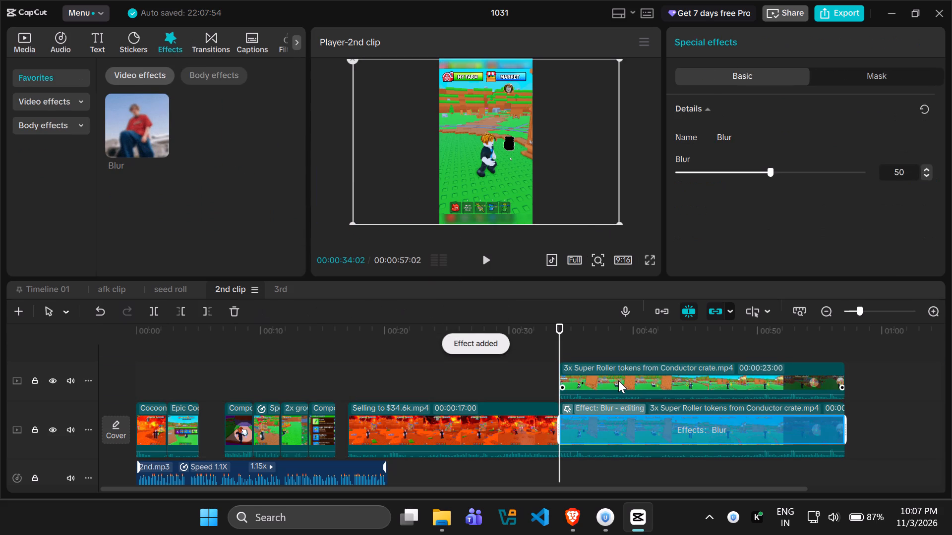
ctrl+right_click(618, 380)
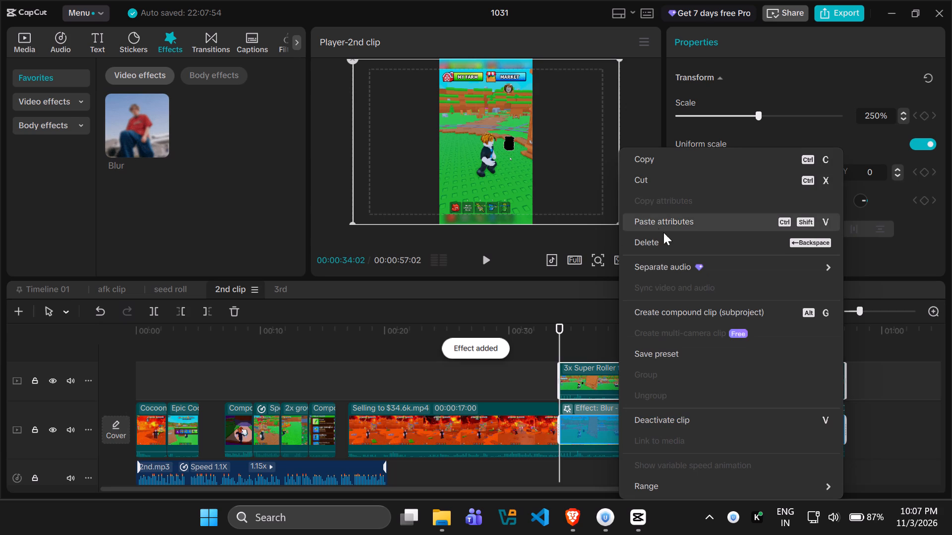
click(673, 307)
right_click(621, 426)
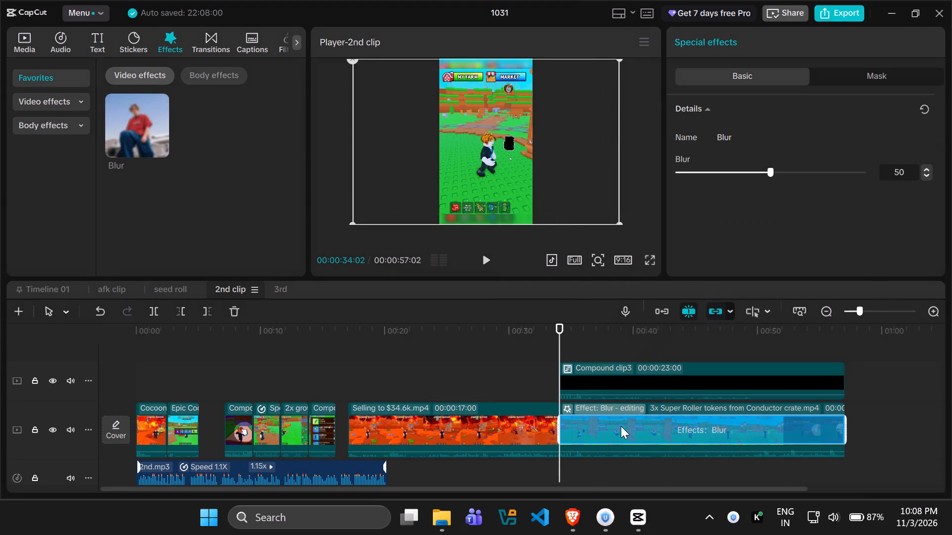
drag(543, 357, 549, 358)
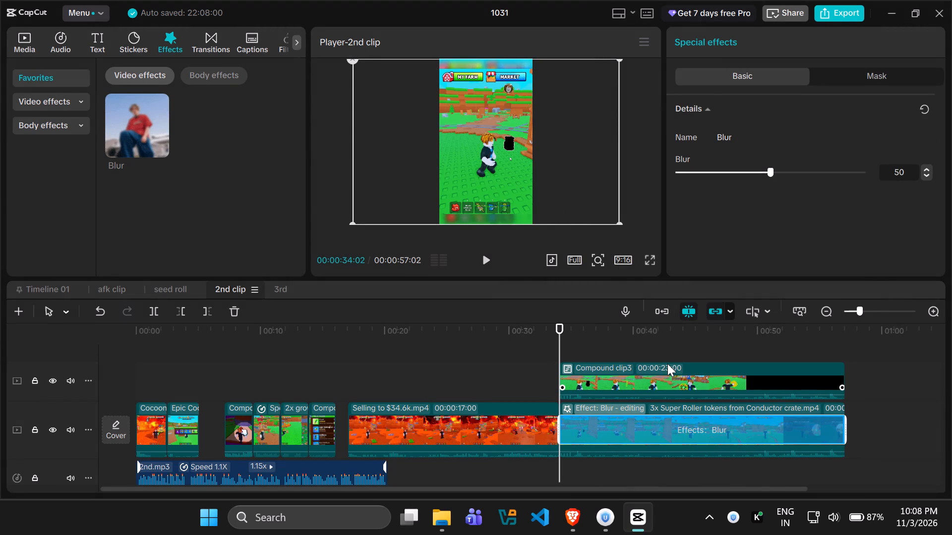
Combine the upper compound clip and the blurred 3x Super Roller tokens copy beneath it into one compound clip.
ctrl+click(669, 363)
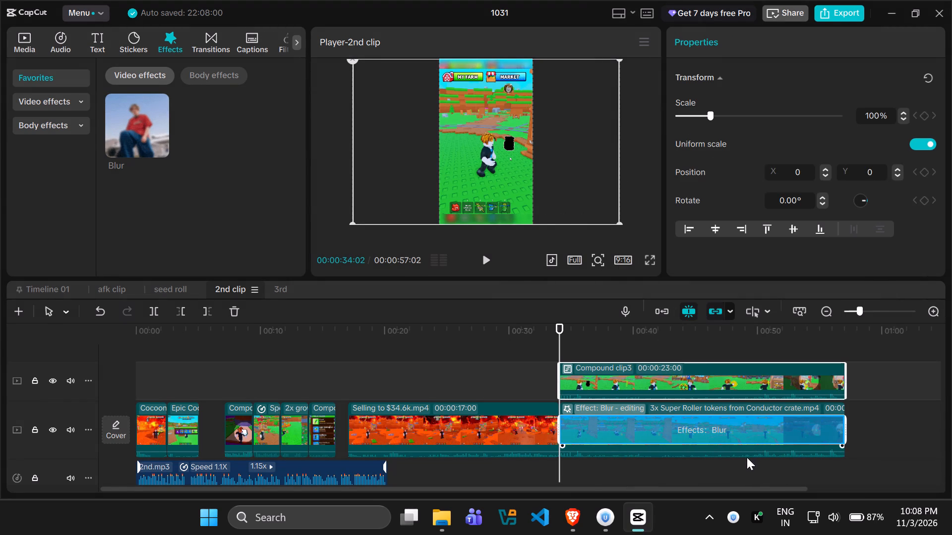
shift+click(742, 456)
shift+click(718, 370)
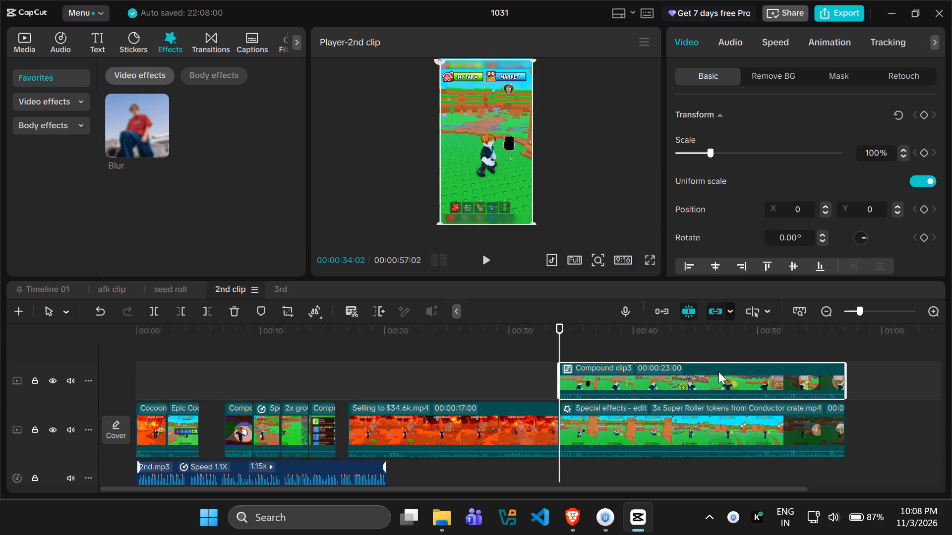
shift+click(694, 420)
ctrl+click(703, 373)
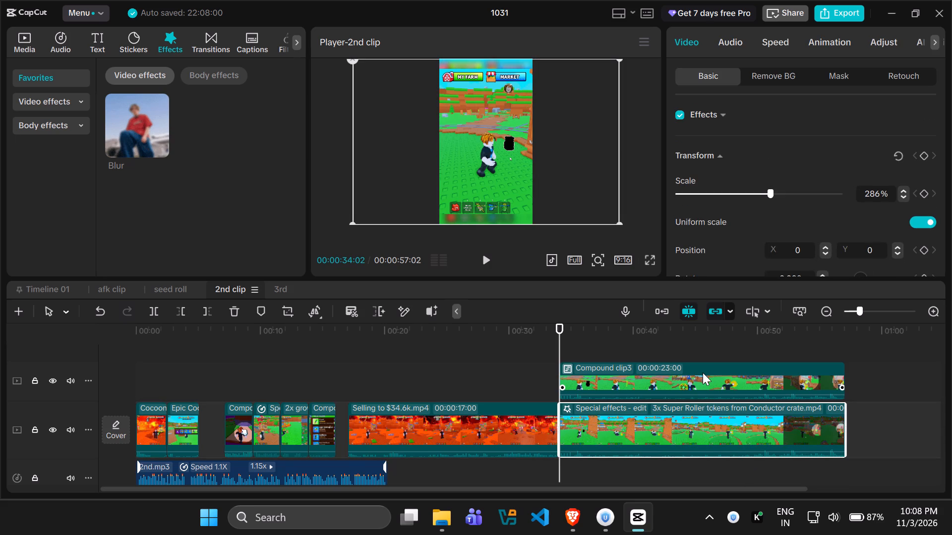
right_click(703, 373)
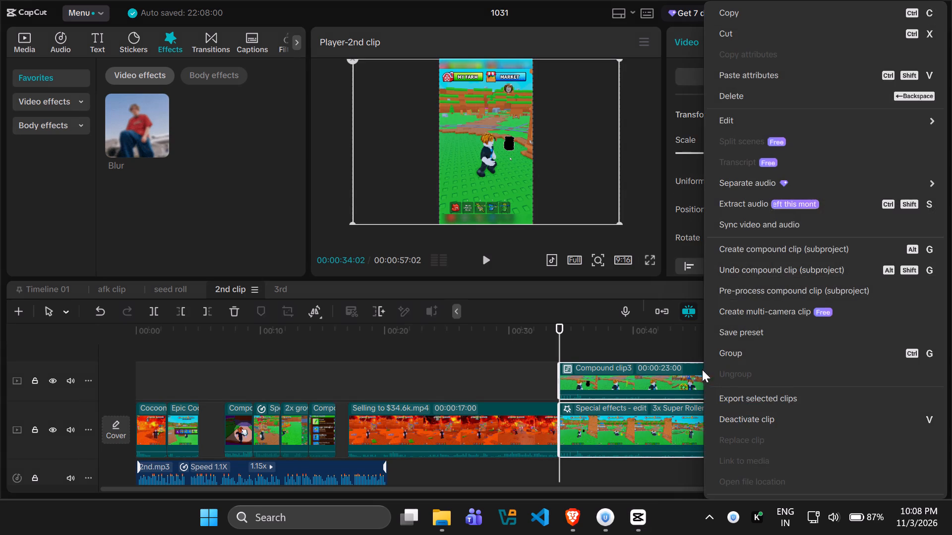
click(735, 251)
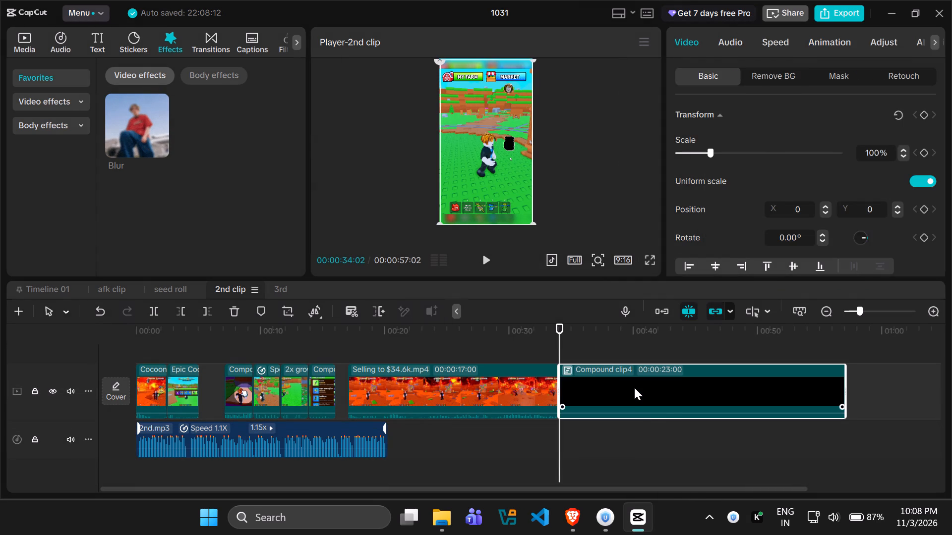
right_click(634, 387)
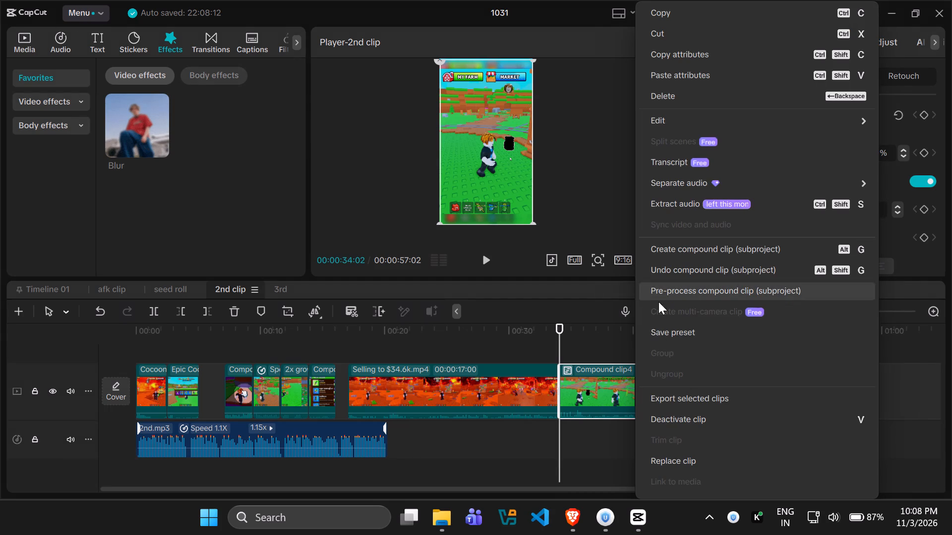
click(546, 360)
Cut away the start of the 3x Super Roller tokens compound clip up to 00:00:50:12, just before the lever prompt.
key(space)
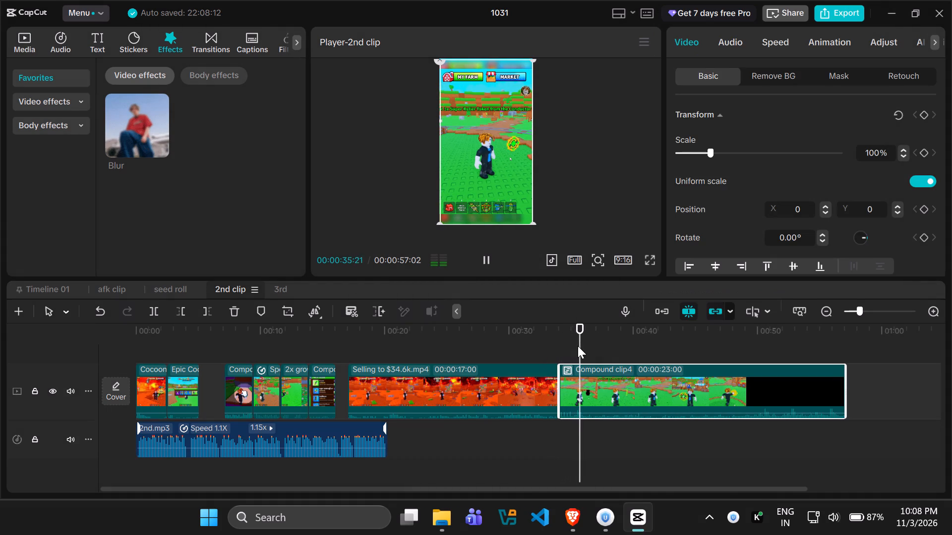
drag(595, 343, 665, 342)
drag(665, 342, 669, 342)
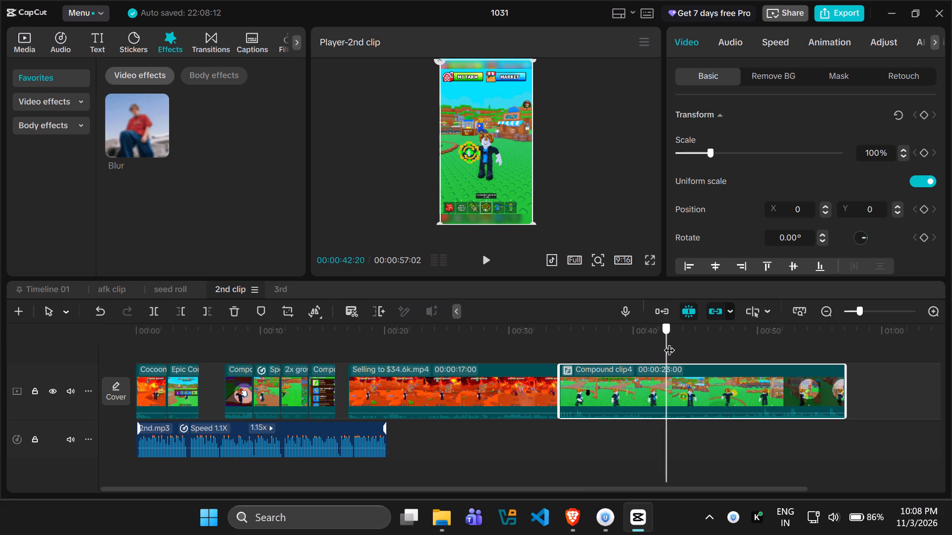
drag(669, 342, 766, 343)
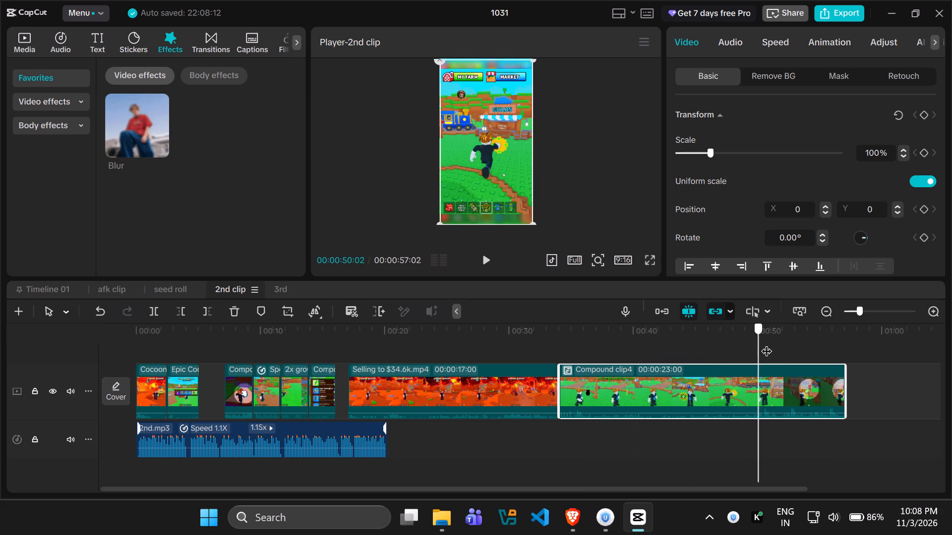
drag(766, 343, 809, 343)
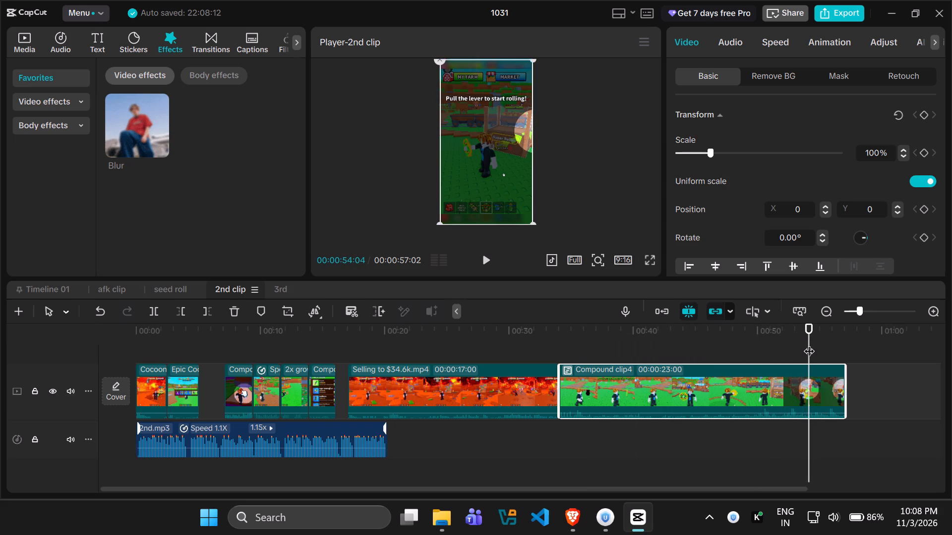
drag(809, 343, 712, 343)
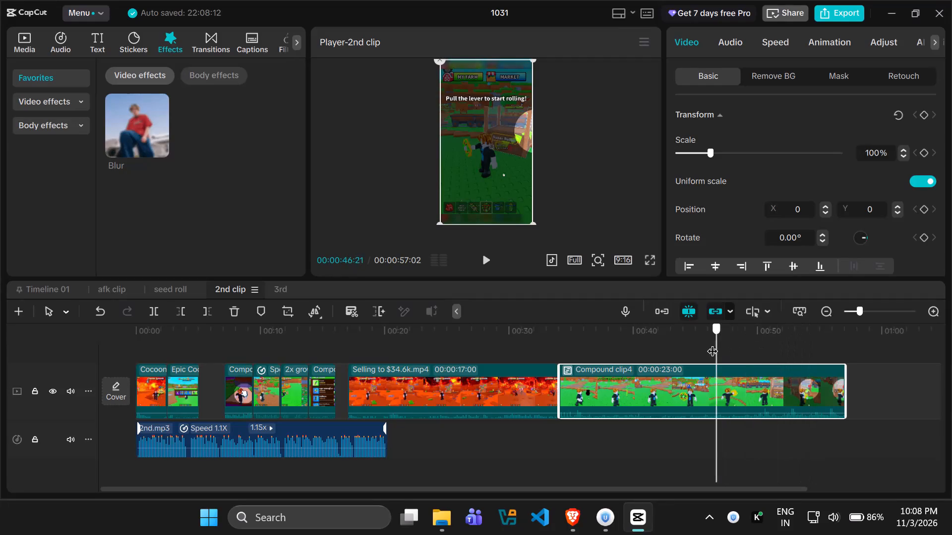
drag(712, 343, 825, 349)
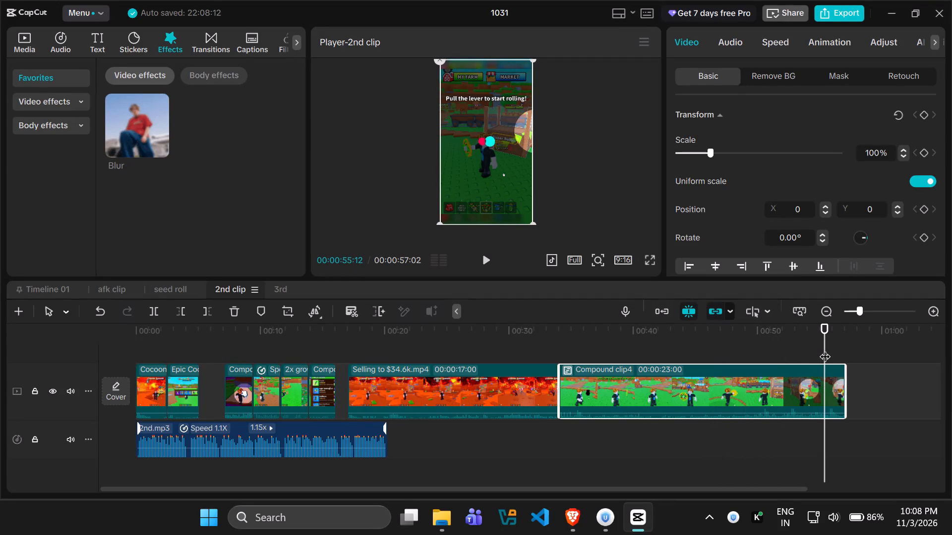
drag(824, 349, 792, 349)
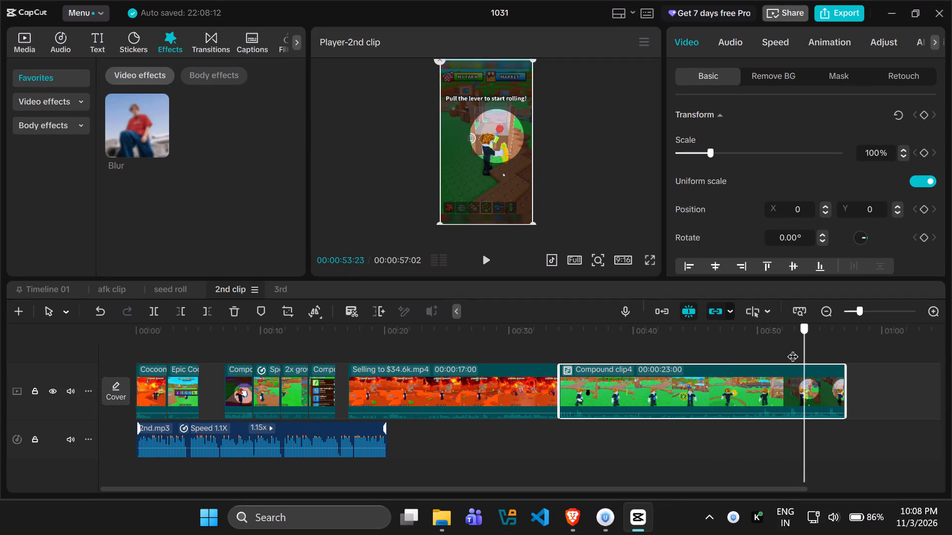
drag(792, 349, 763, 349)
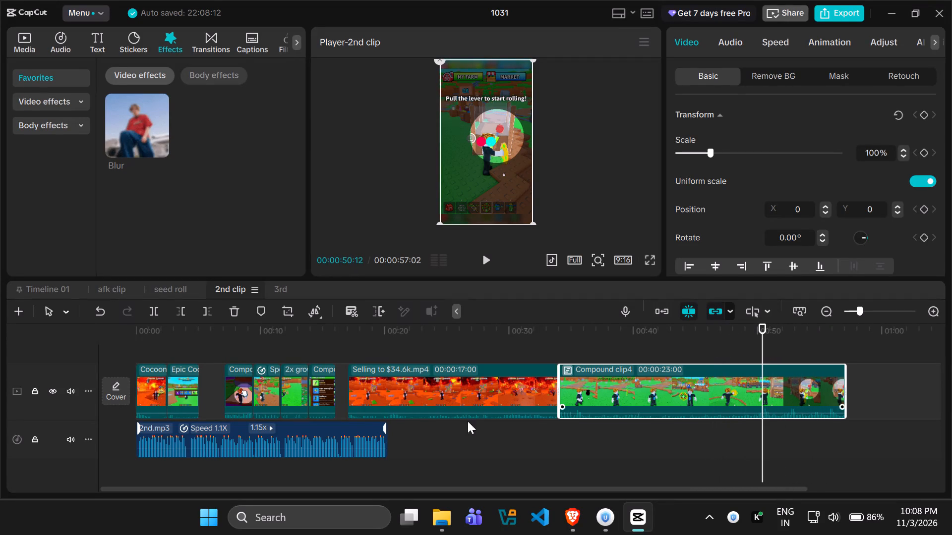
click(180, 315)
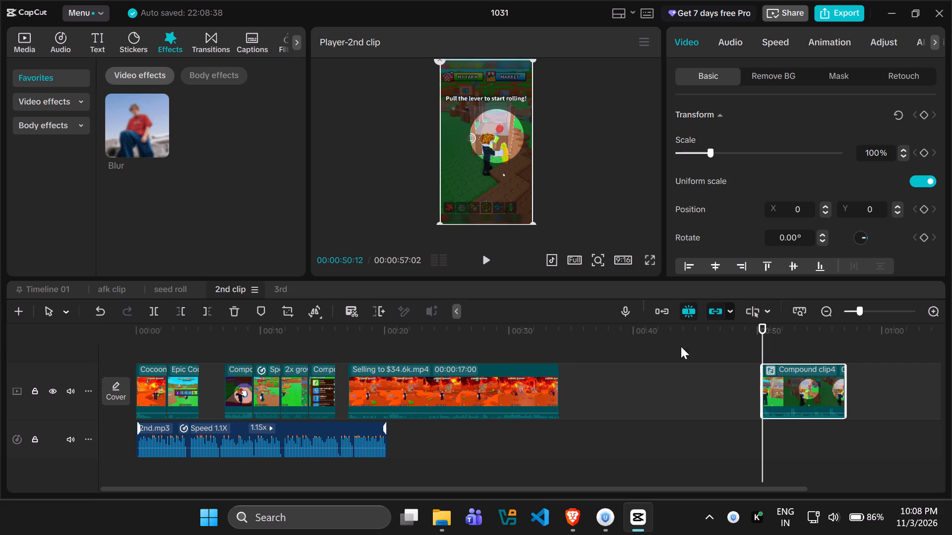
Move the trimmed Super Roller compound clip onto a track above the main clips, starting at about 3 seconds.
key(space)
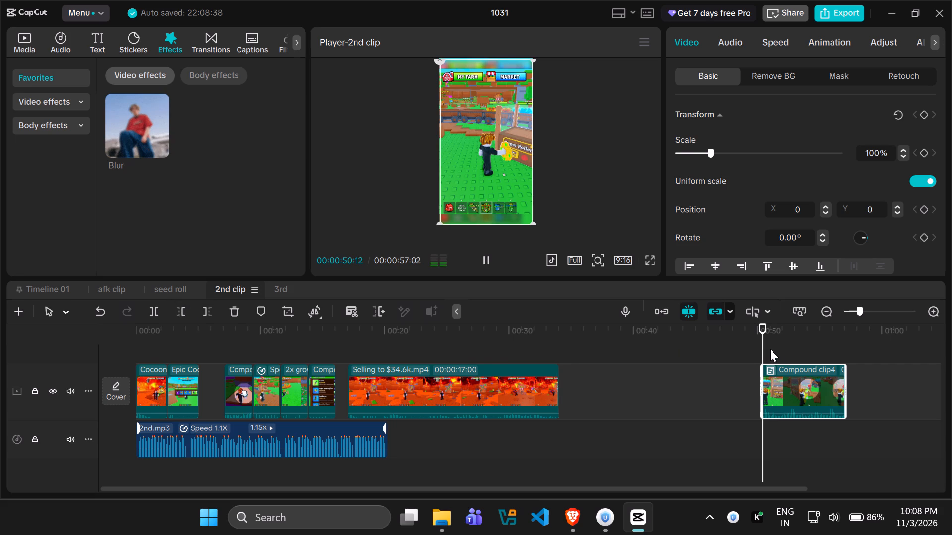
key(space)
drag(800, 386, 779, 382)
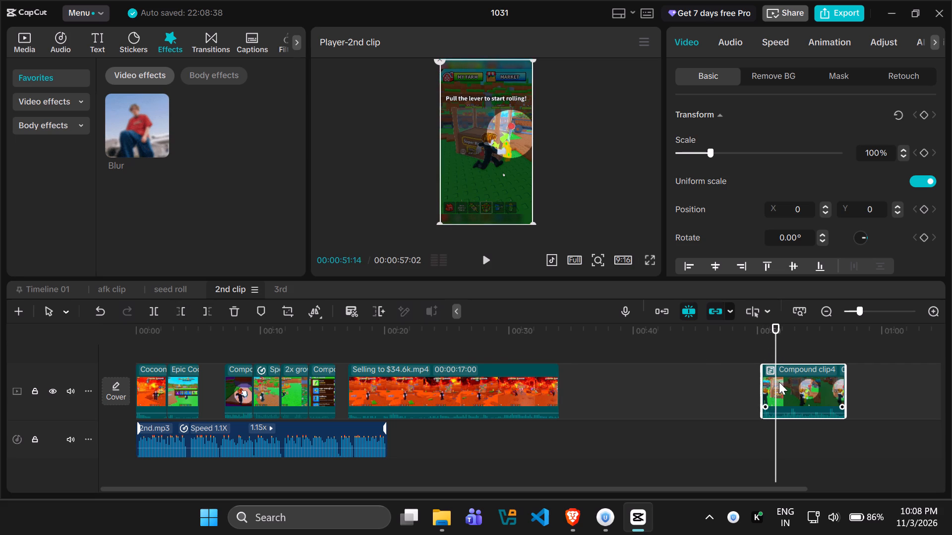
drag(779, 382, 213, 348)
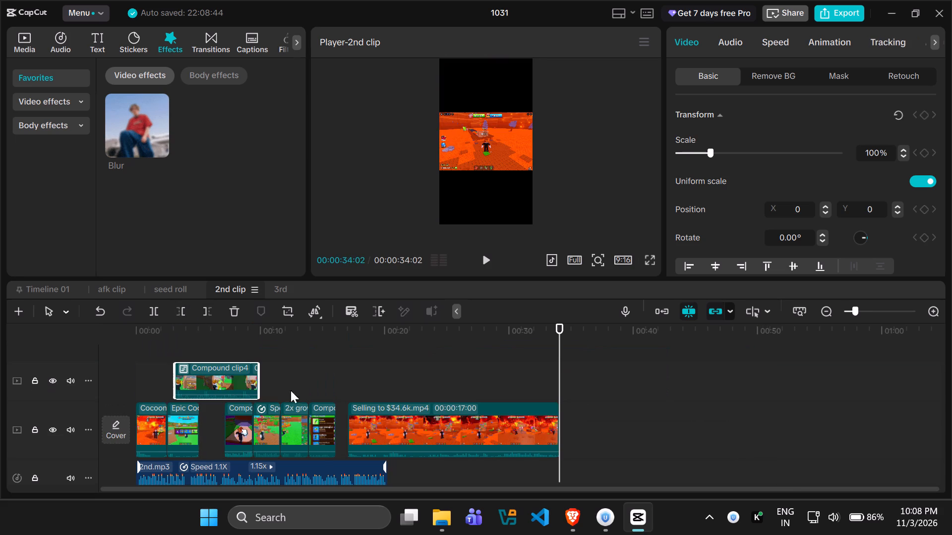
Play the sequence from the start and pre-process the Super Roller compound clip on the upper track.
drag(554, 334, 36, 371)
key(space)
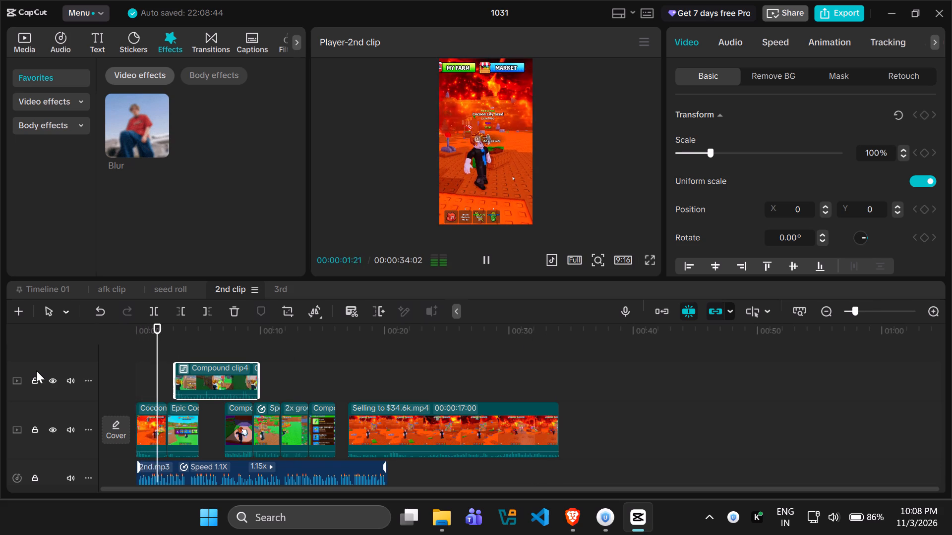
key(space)
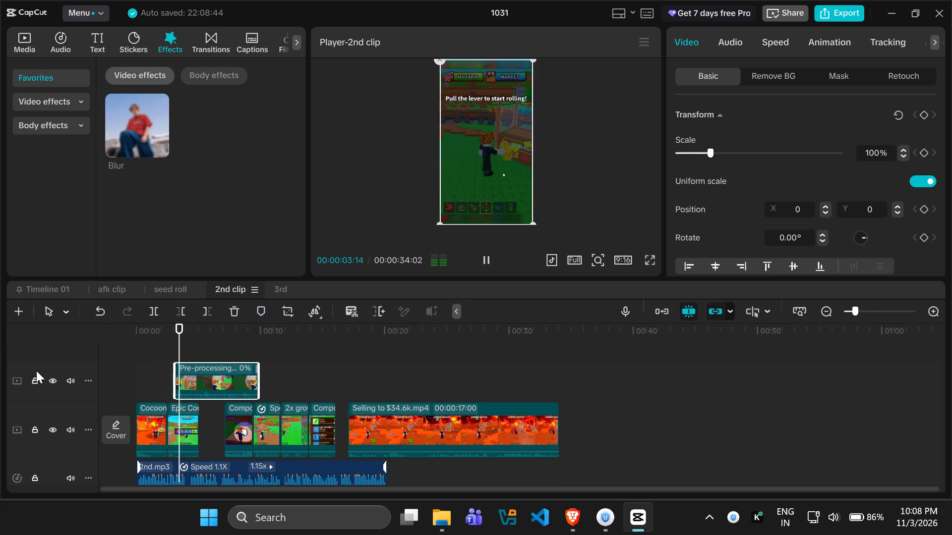
right_click(219, 371)
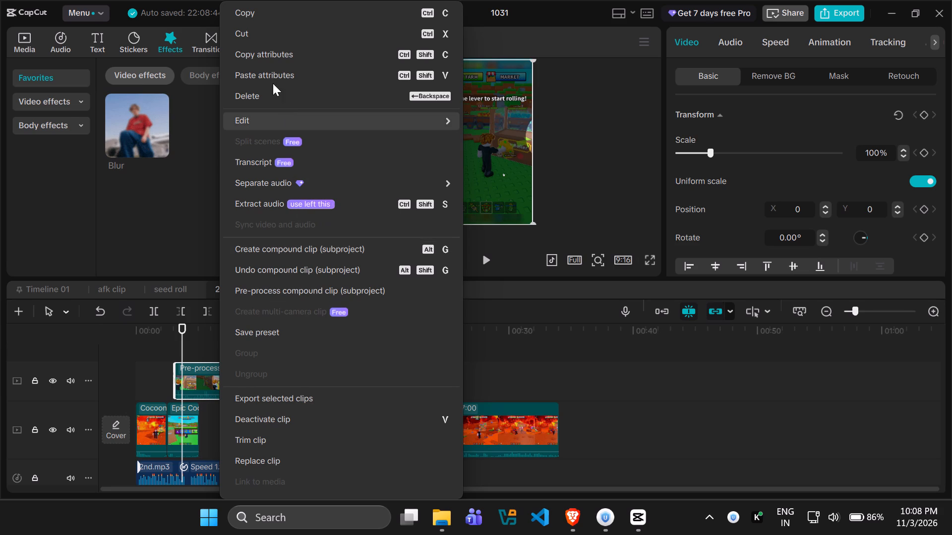
click(185, 314)
click(202, 372)
right_click(206, 382)
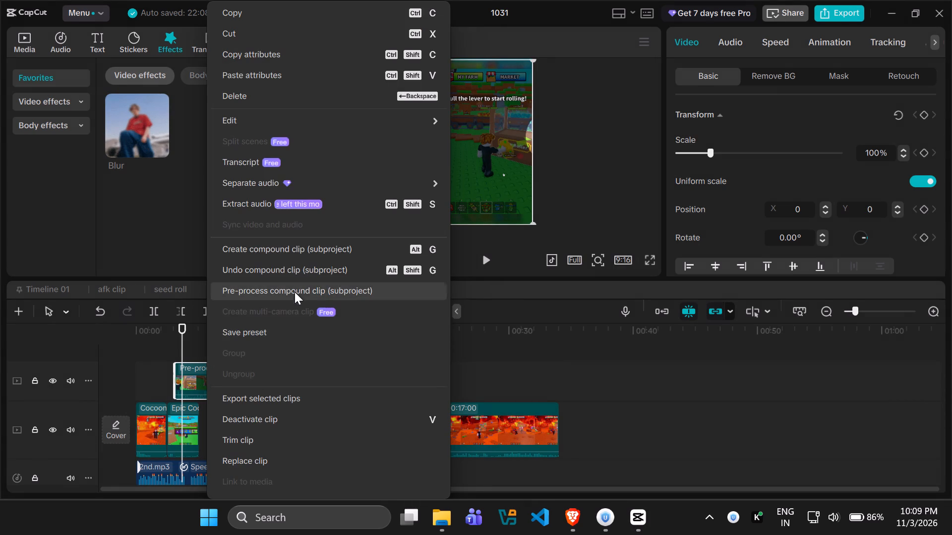
click(295, 288)
right_click(220, 377)
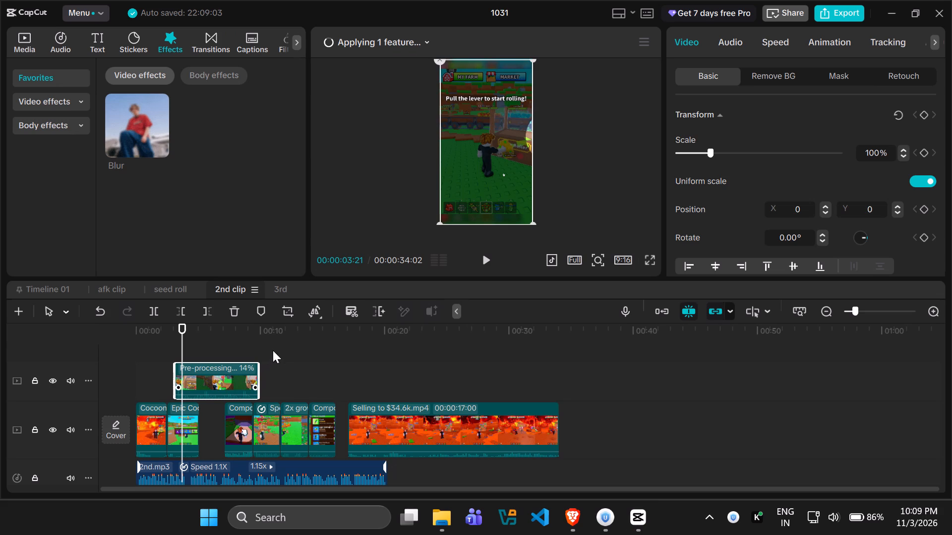
click(328, 285)
Shift the upper Super Roller compound clip to start at about 4 seconds and play it against the voice-over.
drag(210, 377, 223, 377)
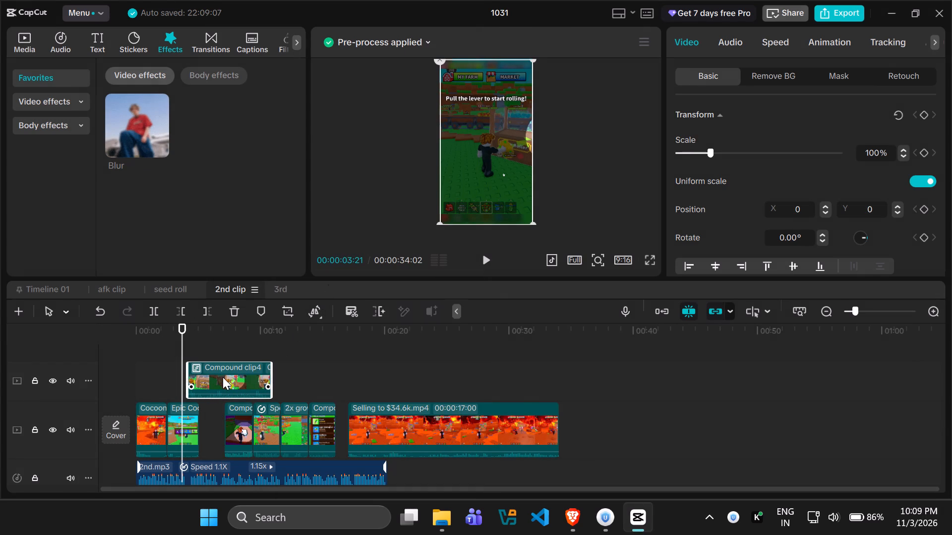
drag(223, 377, 224, 377)
key(space)
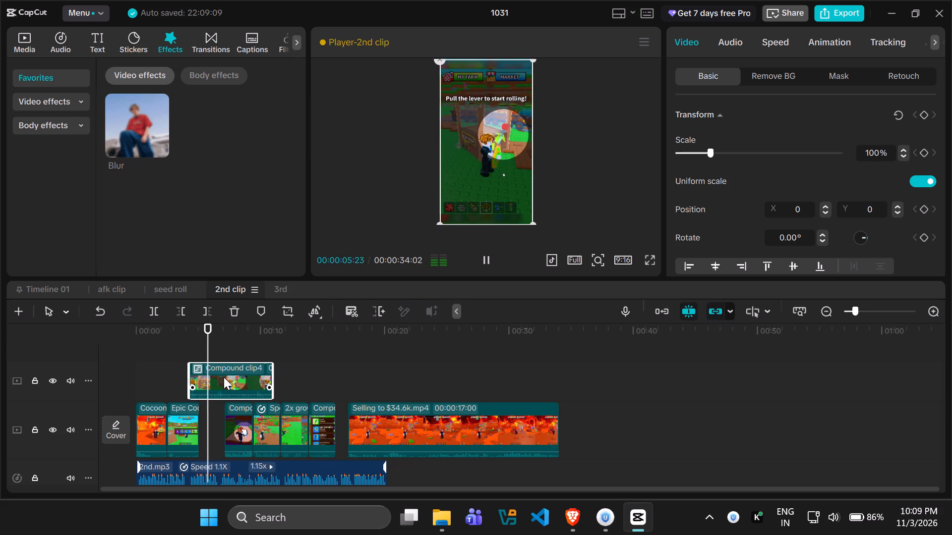
key(space)
Move the carrot-planting compound clip directly against the end of the second clip on the main track.
click(241, 426)
drag(240, 426, 219, 426)
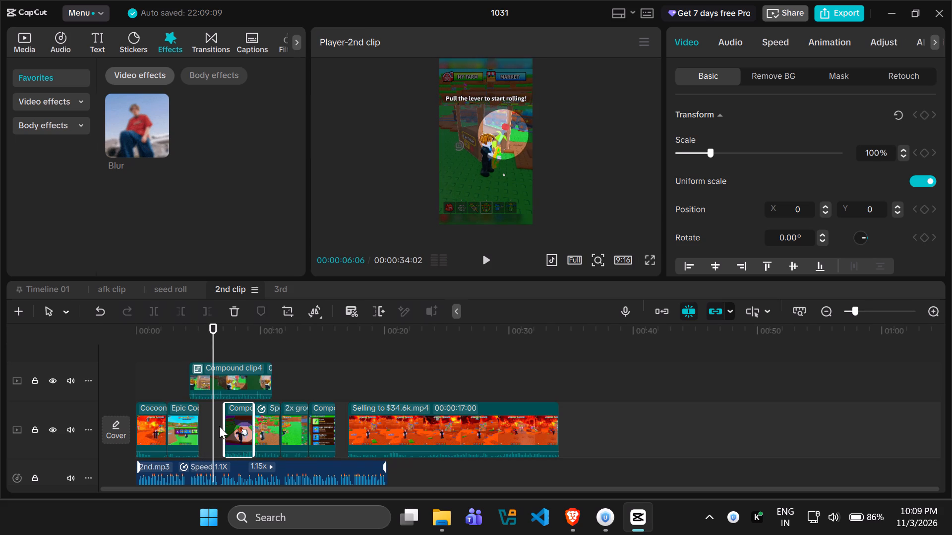
drag(219, 426, 212, 426)
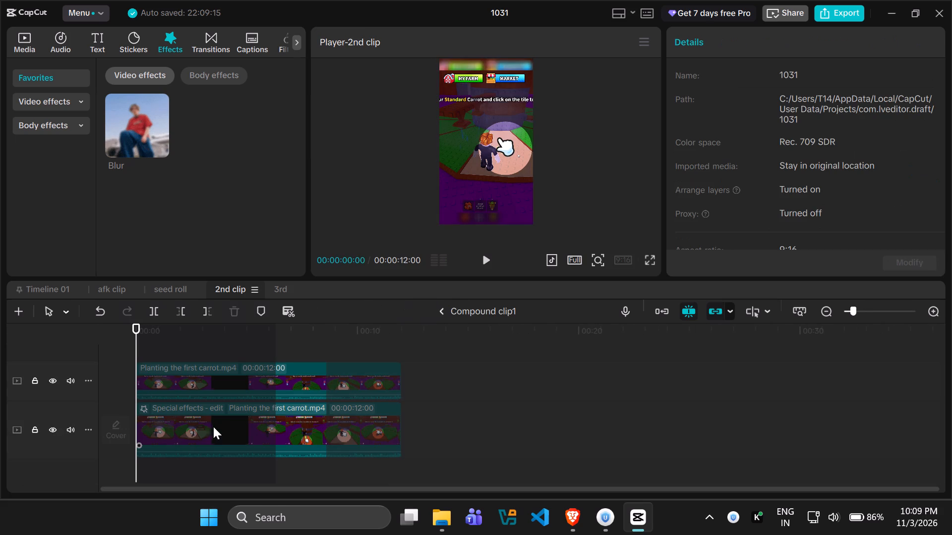
click(484, 403)
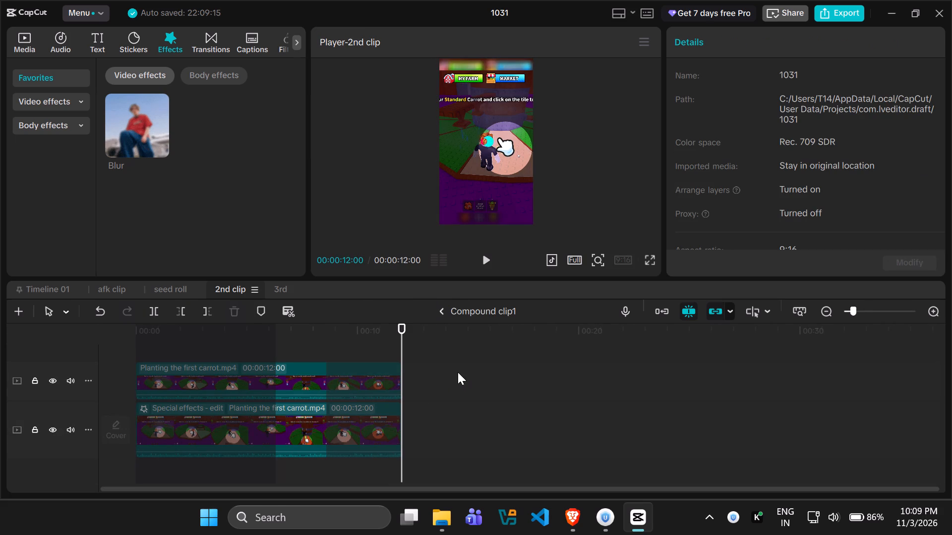
click(442, 305)
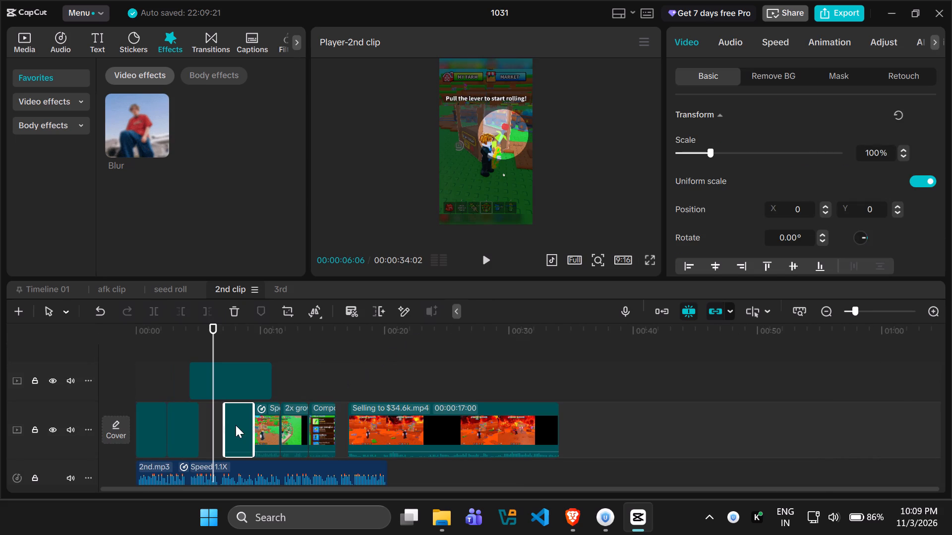
drag(236, 425, 211, 425)
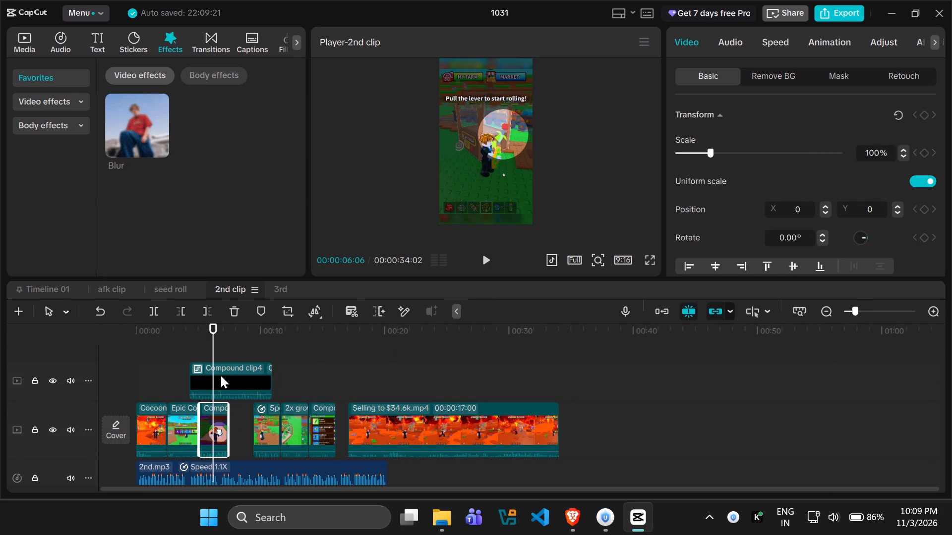
Play the upper Super Roller compound clip from its start and cut off everything after 00:00:06:16.
click(220, 374)
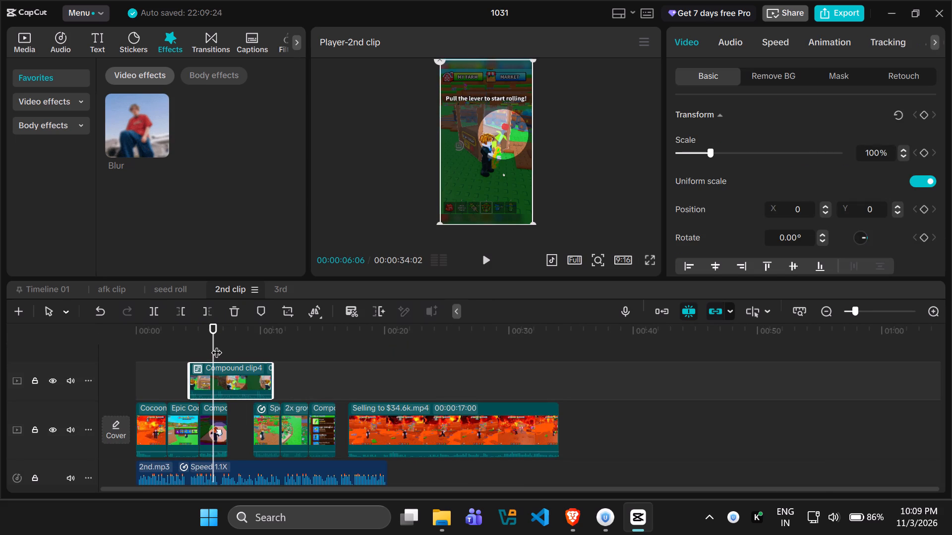
key(space)
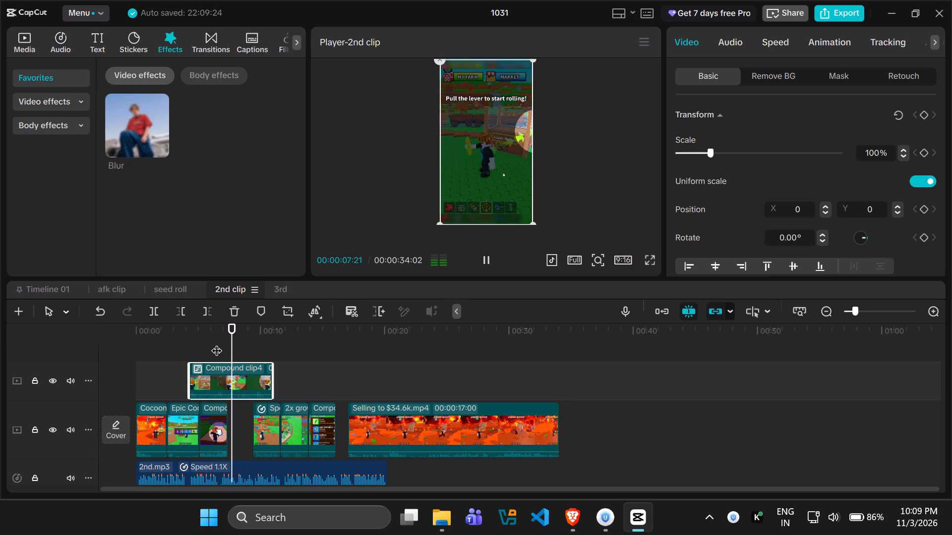
key(space)
drag(236, 333, 191, 332)
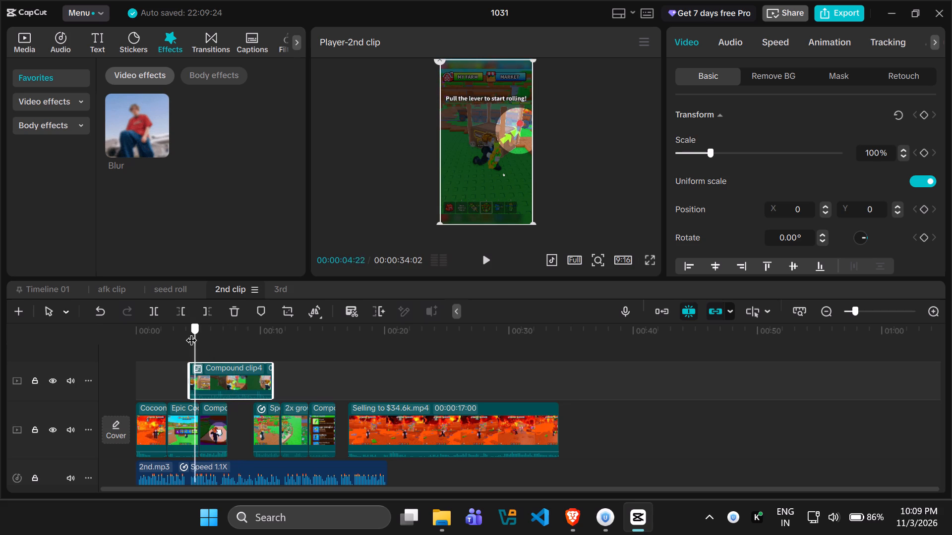
drag(191, 332, 189, 332)
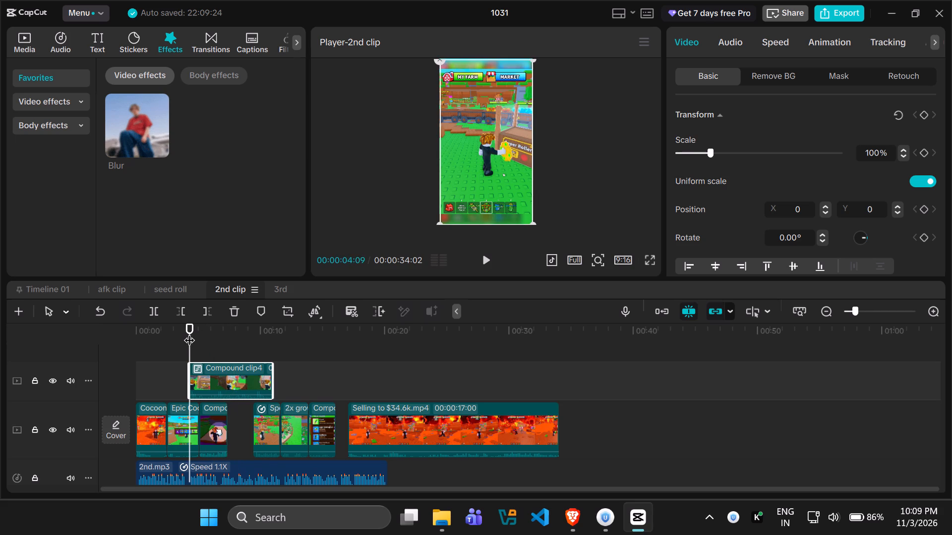
key(space)
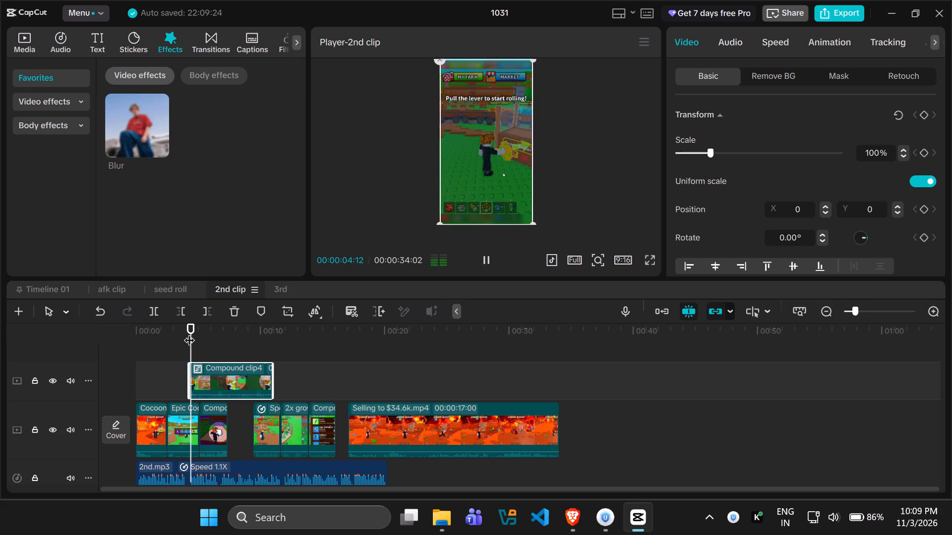
key(space)
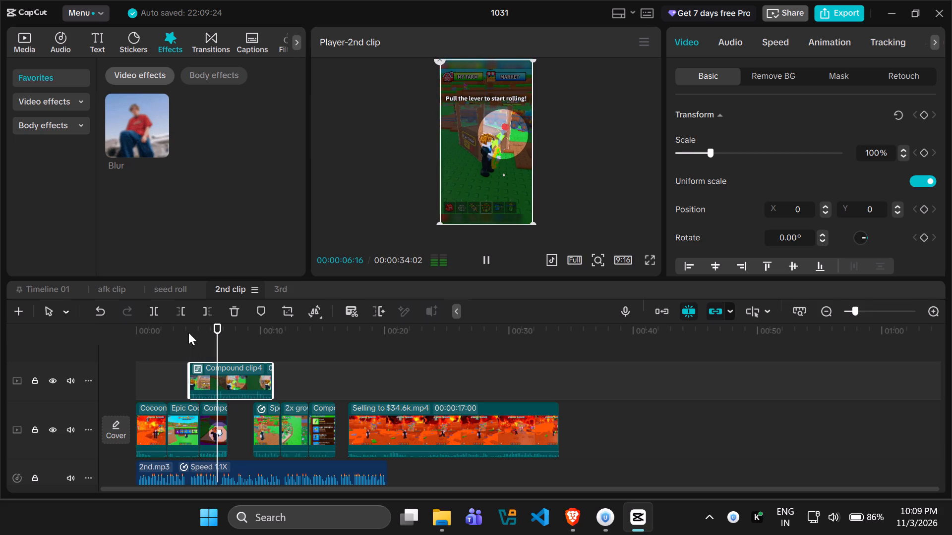
click(204, 312)
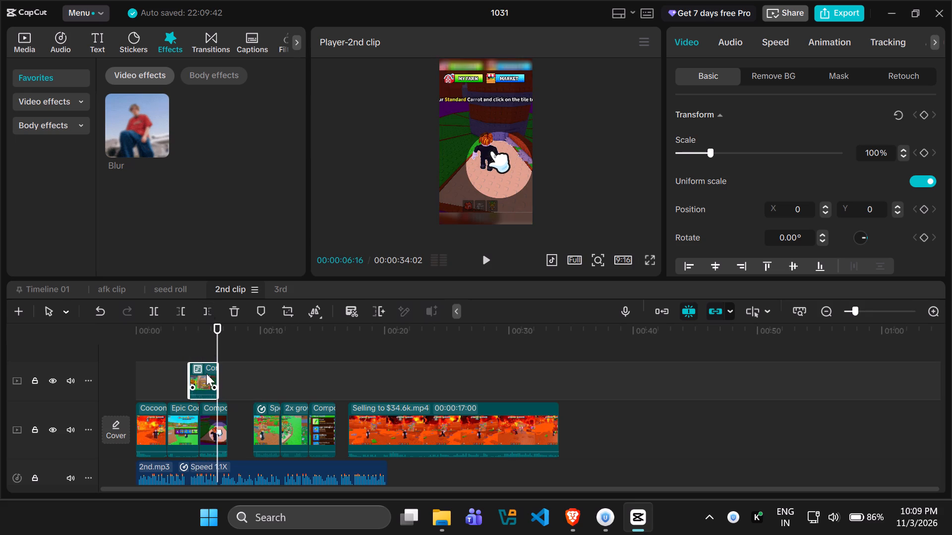
Move the shortened Super Roller clip over the main-track gap right after the carrot-planting clip.
drag(196, 371, 232, 376)
Set the duration of the upper Super Roller compound clip to 2.0 s.
click(781, 41)
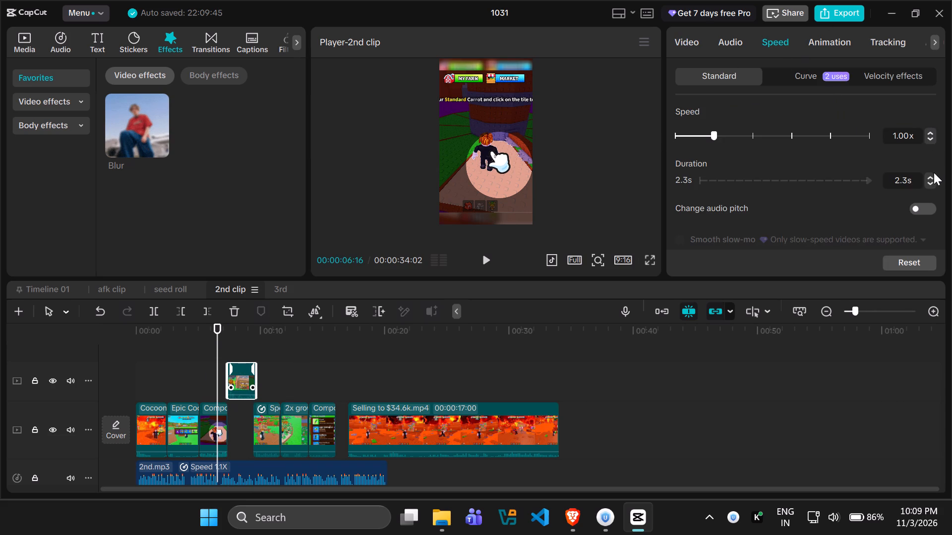
click(908, 177)
key(BackSpace)
key(BackSpace)
key(Return)
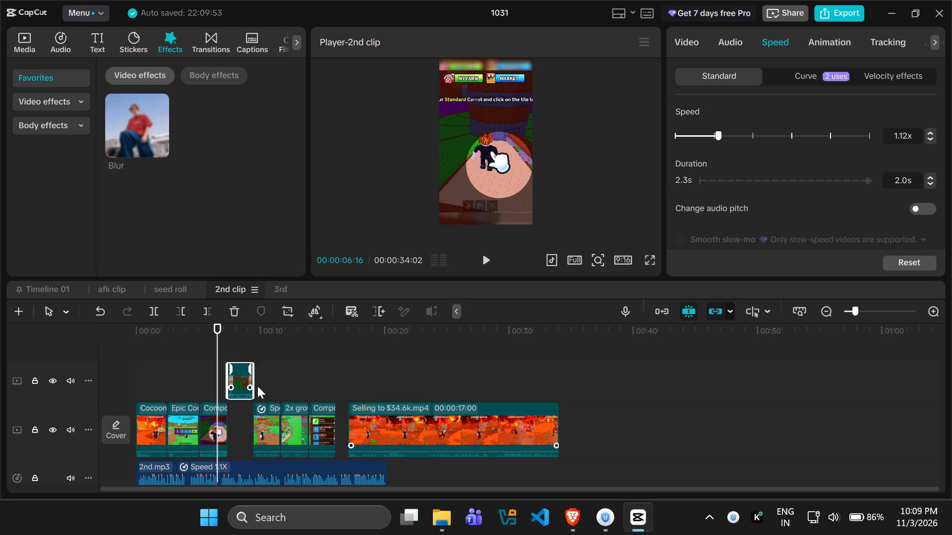
Drop the Super Roller clip into the main-track gap after the carrot-planting clip and play through it against the voice-over.
drag(240, 375, 242, 420)
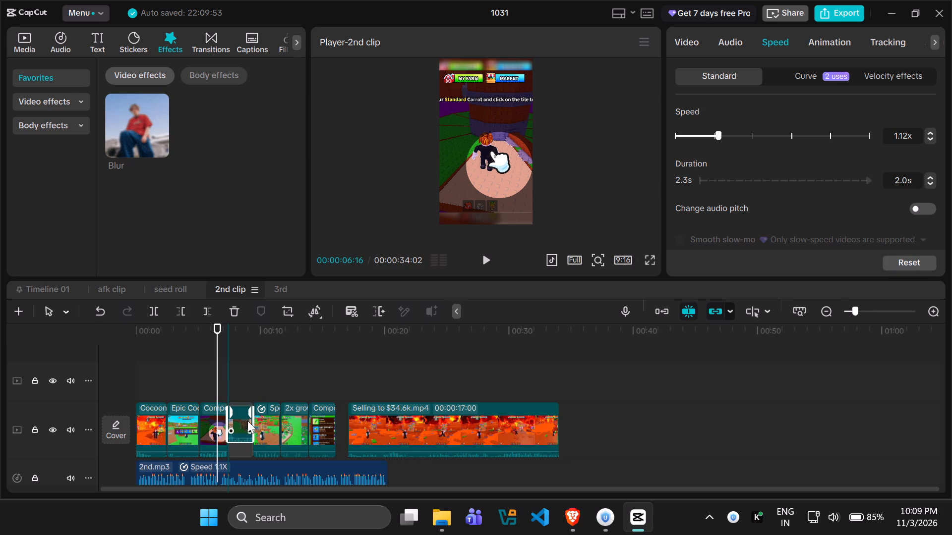
key(space)
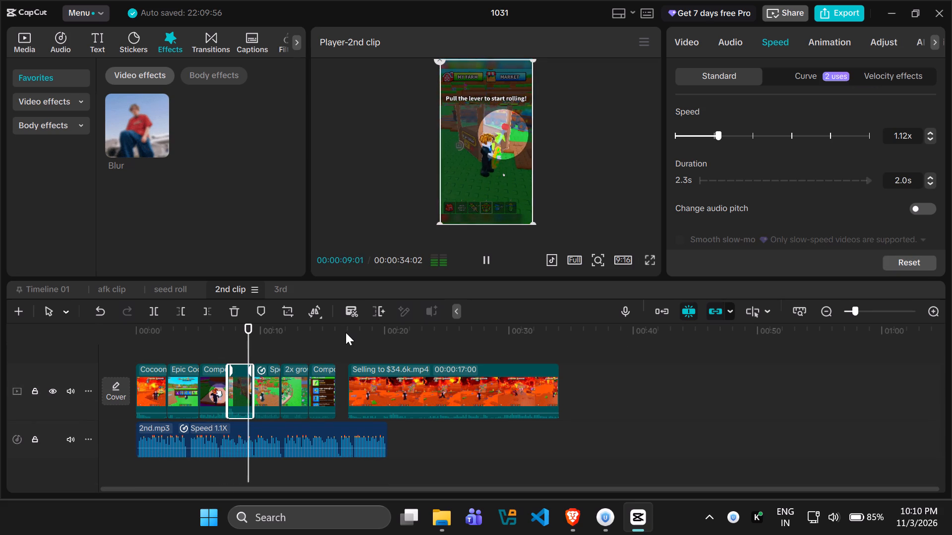
key(space)
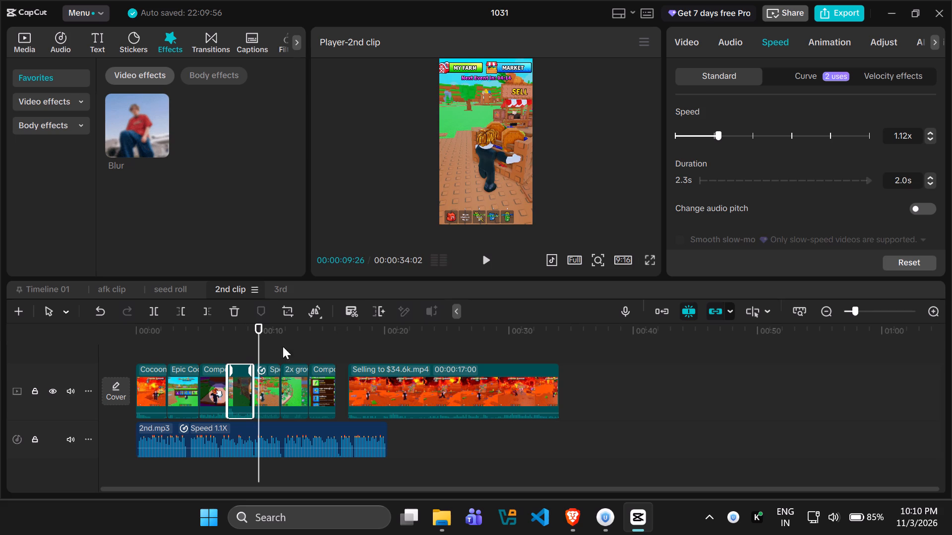
Play on through the Gear Shop clip and move the Selling to $34.6k clip directly against its end.
key(space)
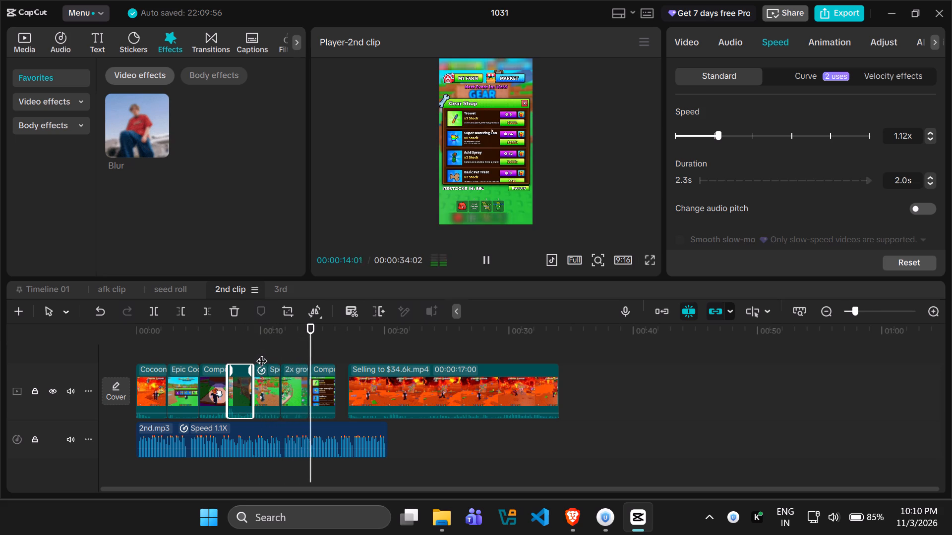
key(space)
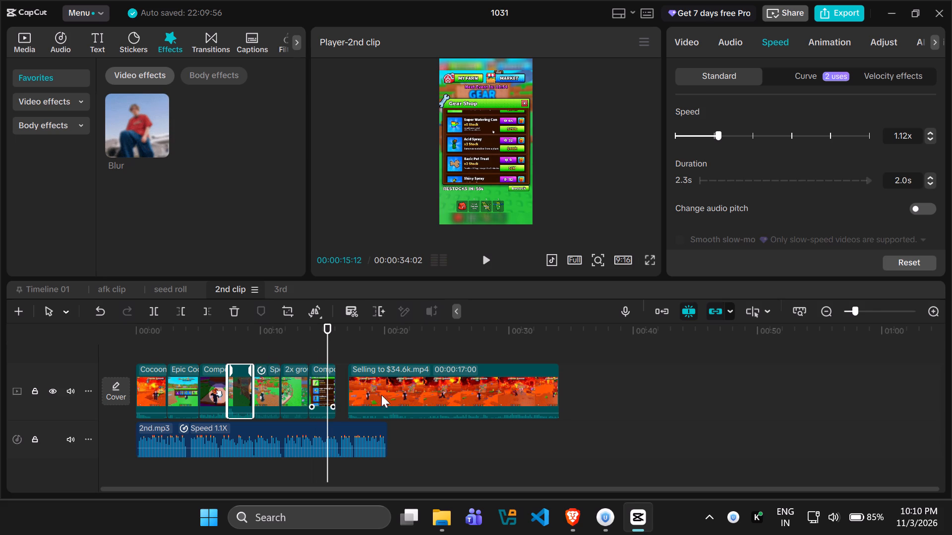
drag(415, 398, 402, 398)
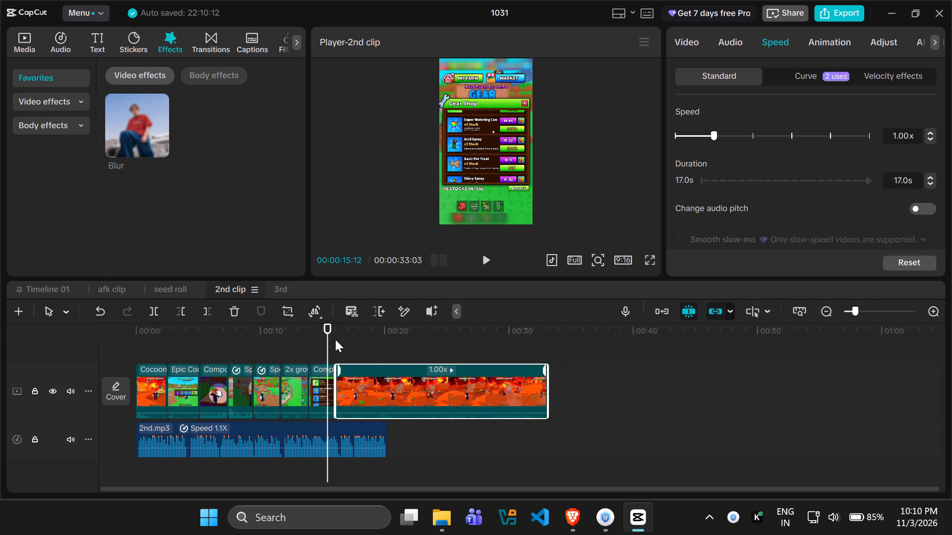
Scale the Selling to $34.6k clip to 285% to fill the vertical frame and shift it horizontally to X -310.
key(space)
key(space)
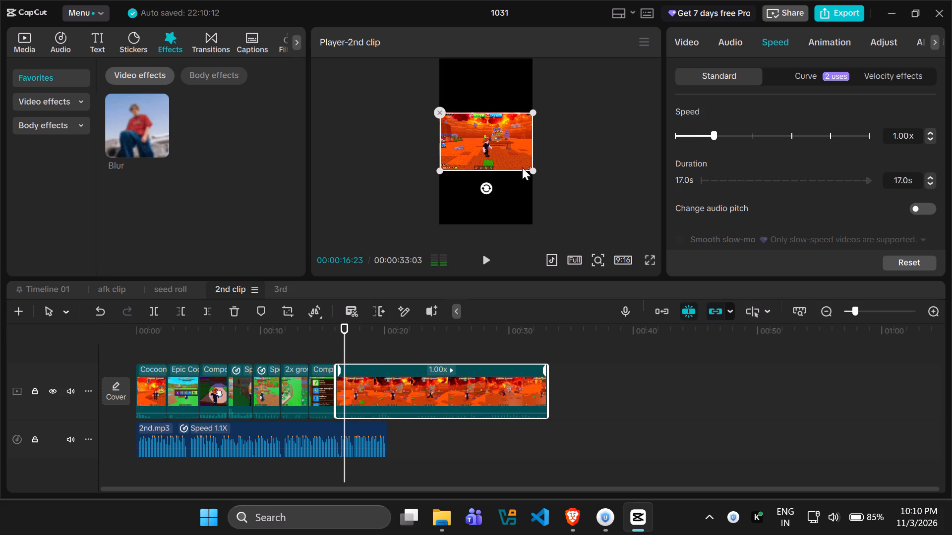
drag(535, 166, 604, 348)
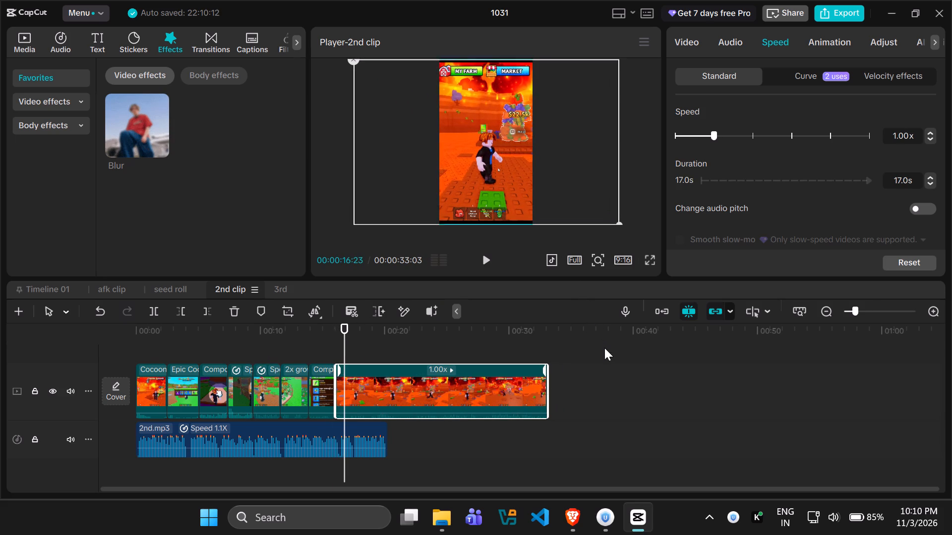
drag(604, 348, 606, 352)
key(space)
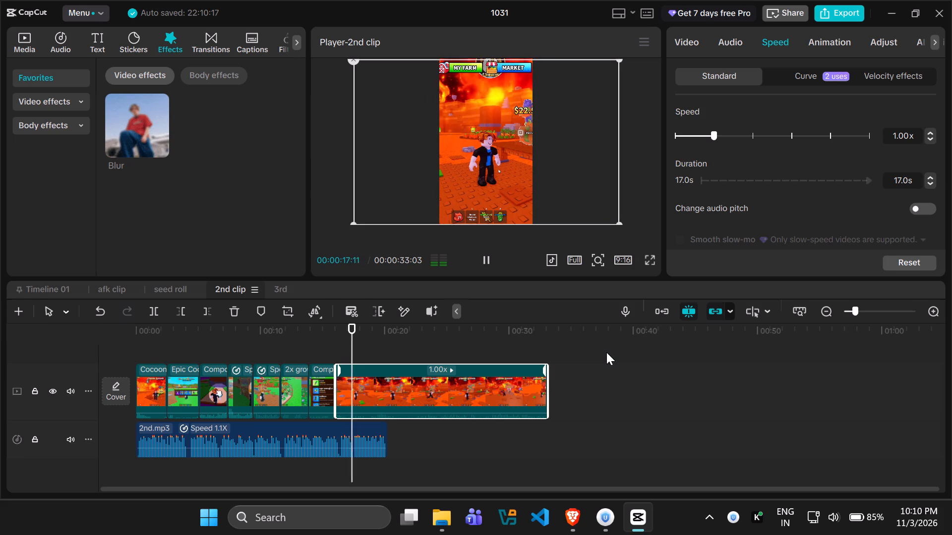
key(space)
drag(488, 133, 466, 132)
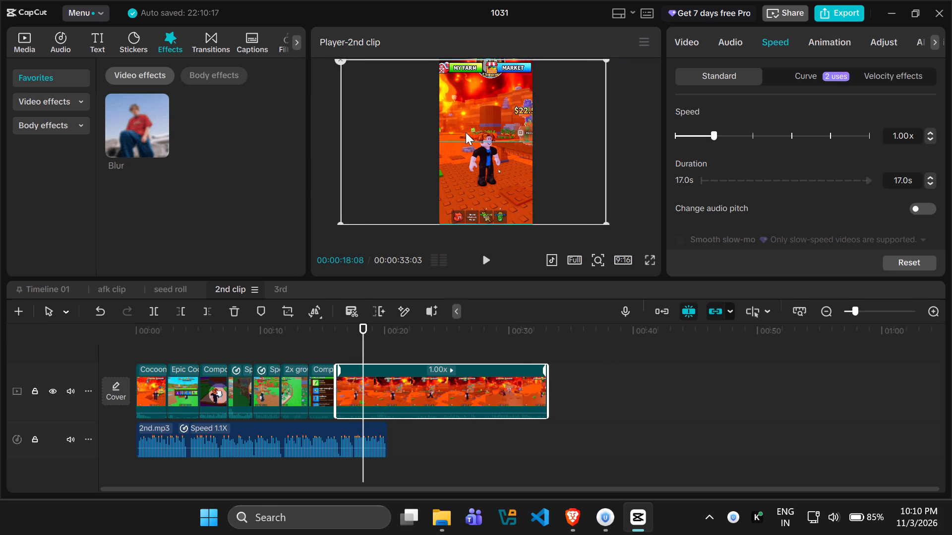
drag(466, 132, 462, 132)
drag(467, 132, 479, 134)
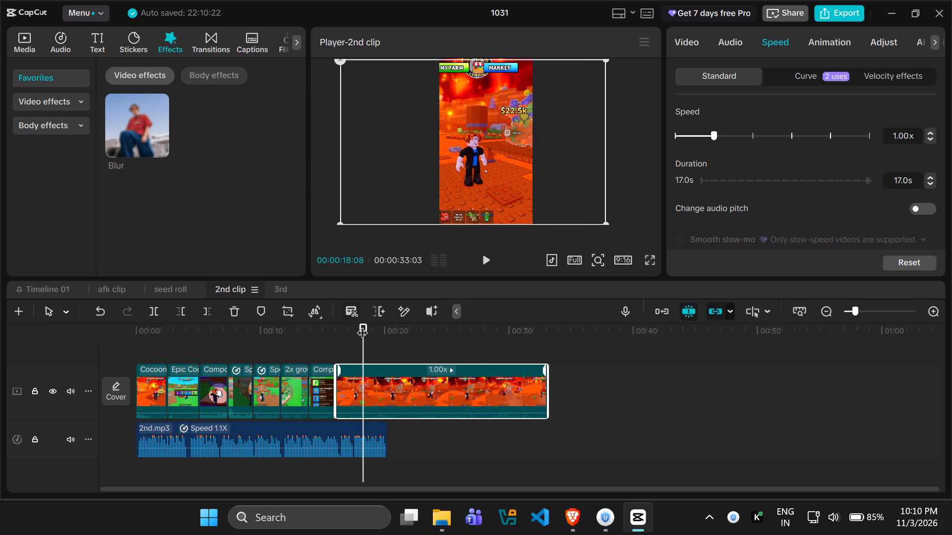
Play the Selling to $34.6k clip to the voice-over's end and cut off everything after 00:00:20:08.
key(space)
key(space)
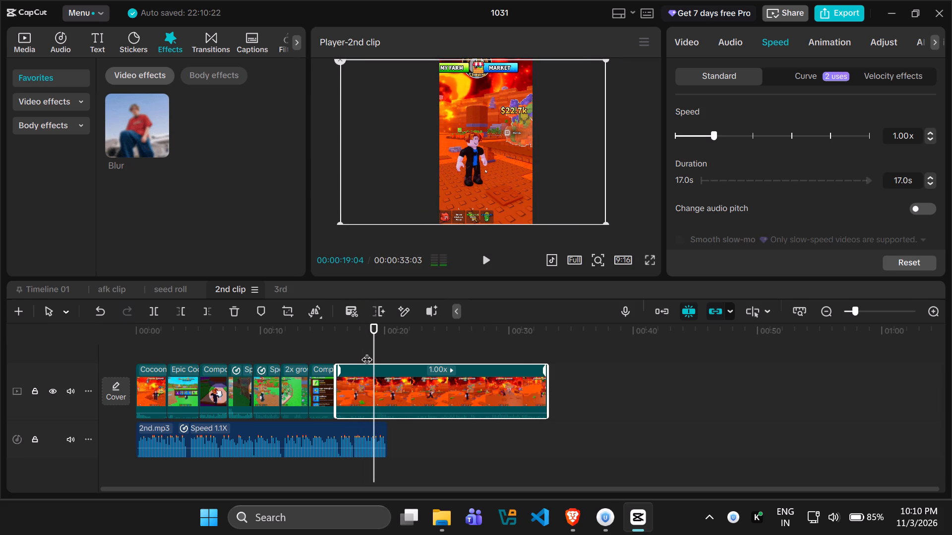
key(space)
drag(665, 384, 485, 384)
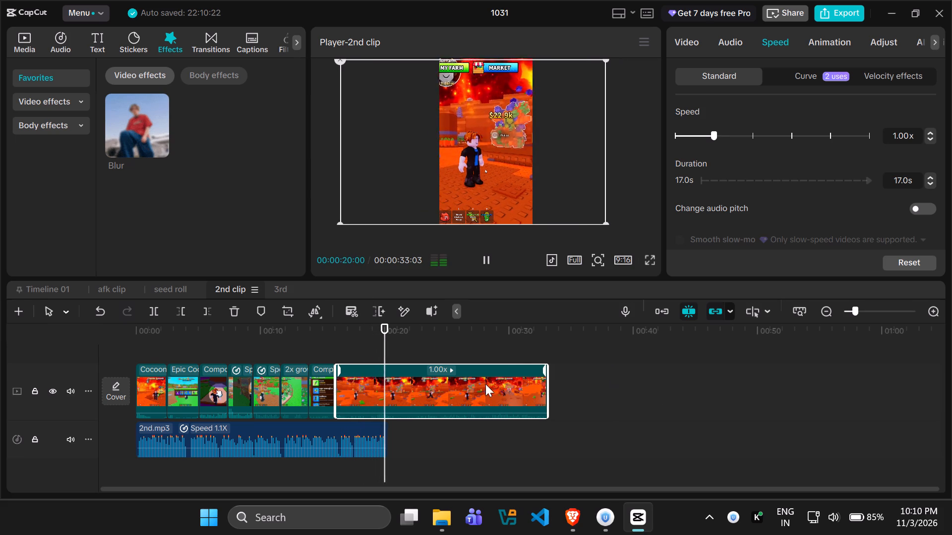
drag(485, 384, 254, 384)
drag(250, 332, 251, 332)
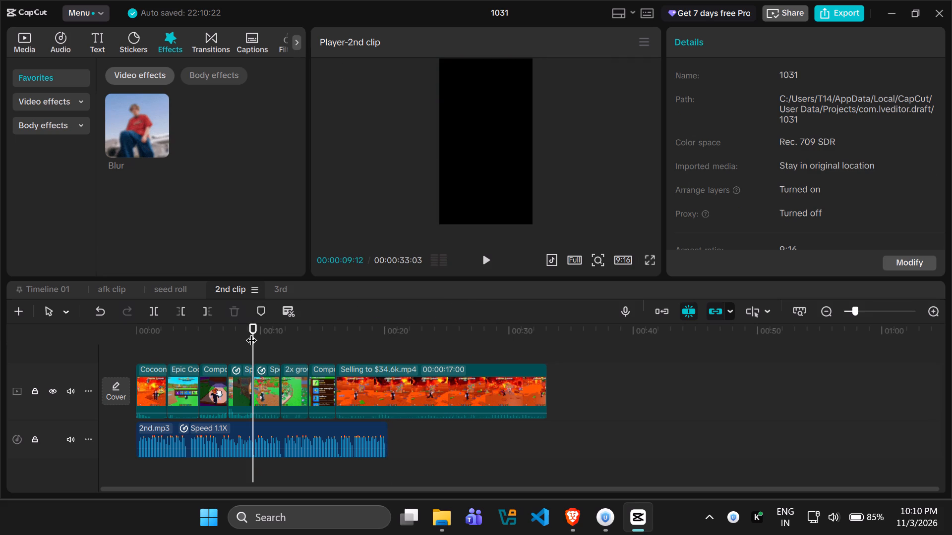
drag(251, 332, 390, 346)
click(374, 388)
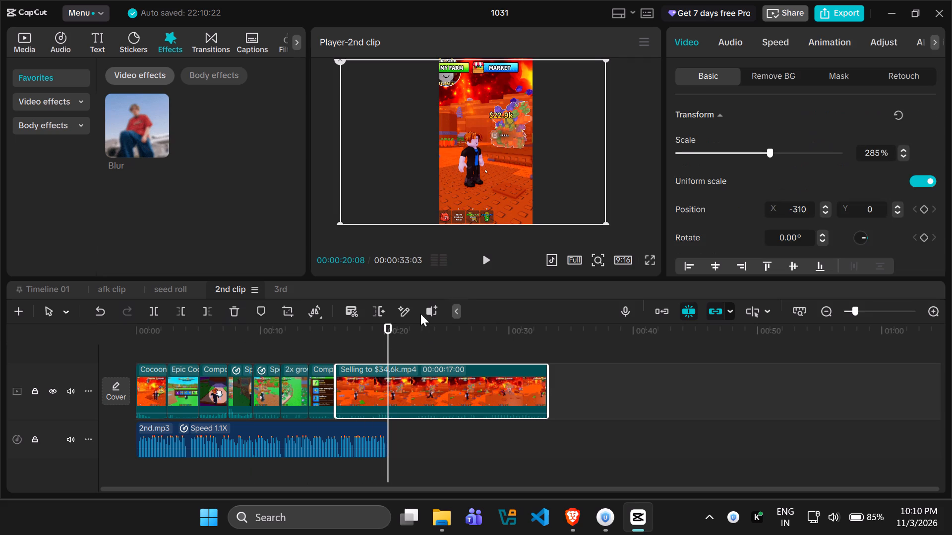
click(201, 314)
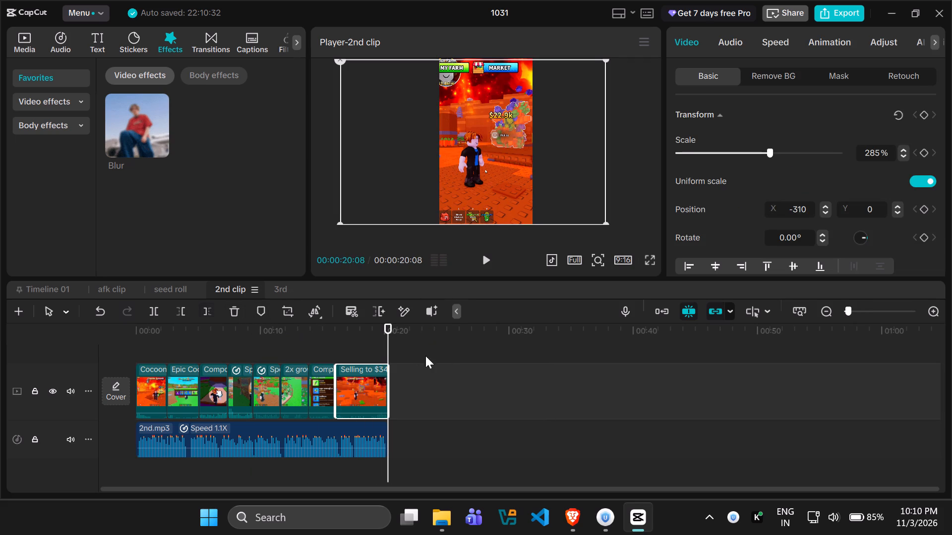
Select all video clips on the main track, mute their volume completely, and play the start of the timeline.
drag(462, 384, 99, 382)
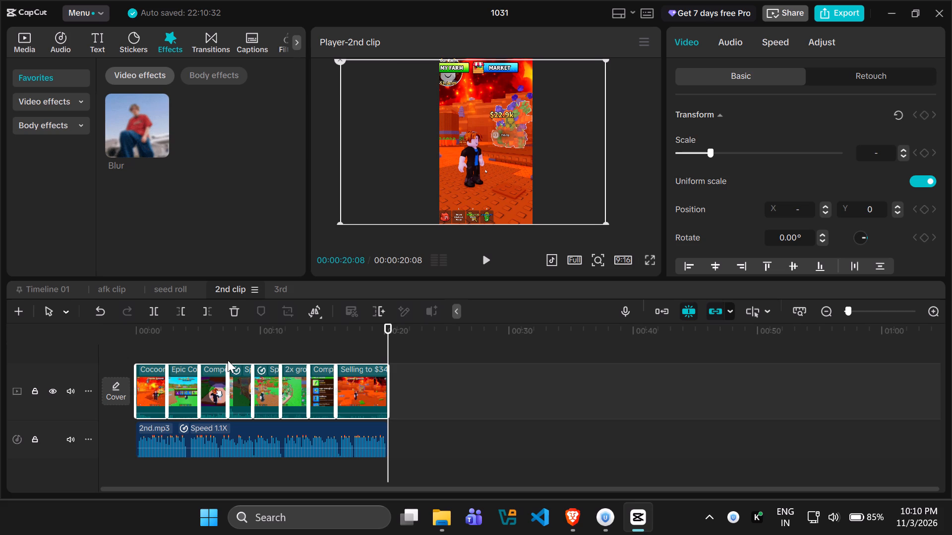
drag(388, 342, 382, 342)
drag(382, 342, 113, 342)
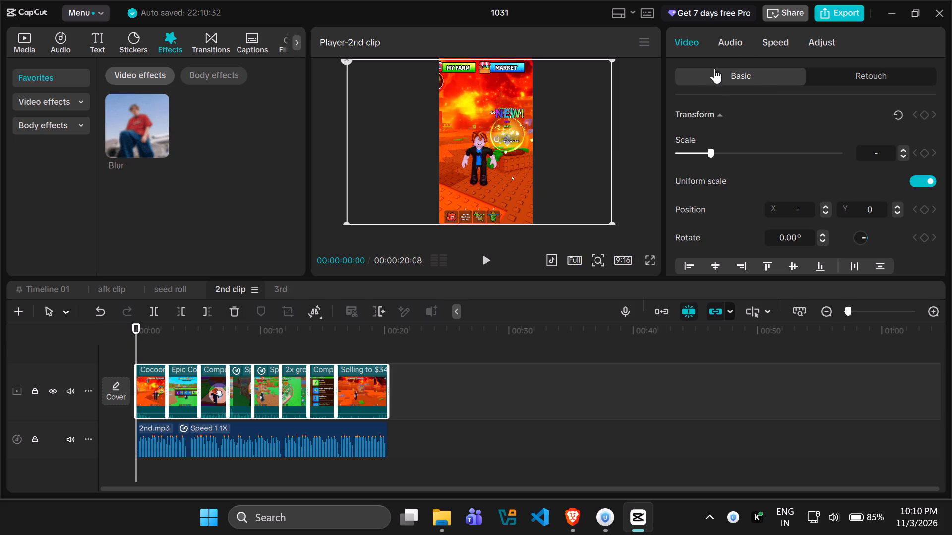
click(723, 39)
drag(768, 149, 756, 153)
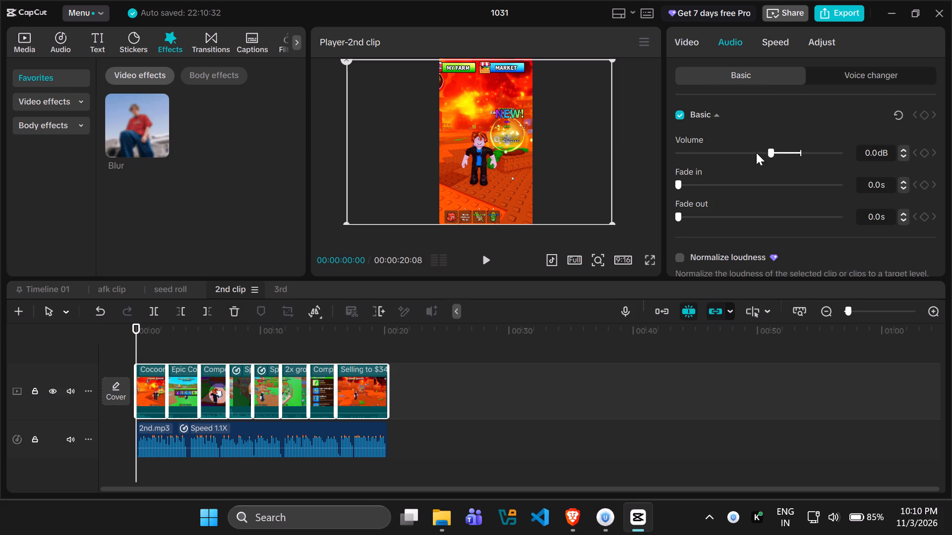
drag(756, 153, 661, 155)
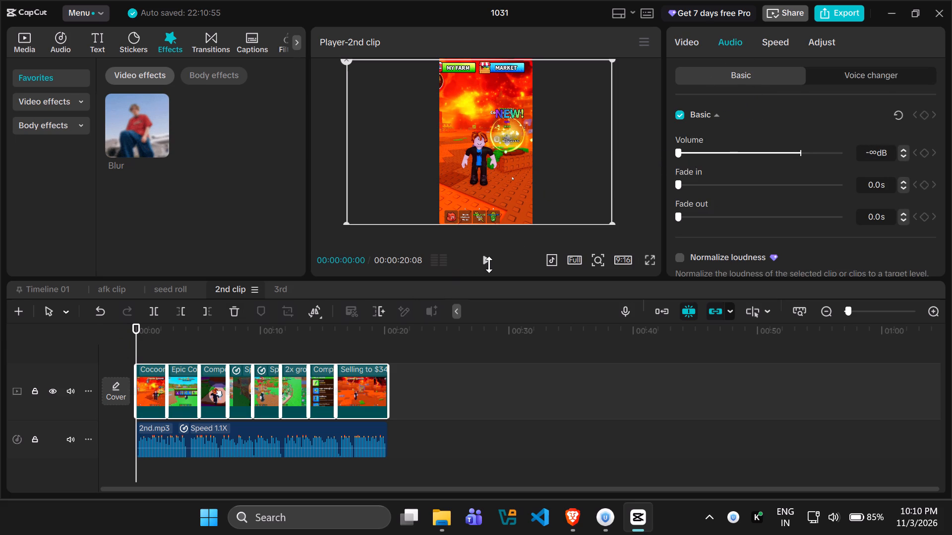
click(492, 266)
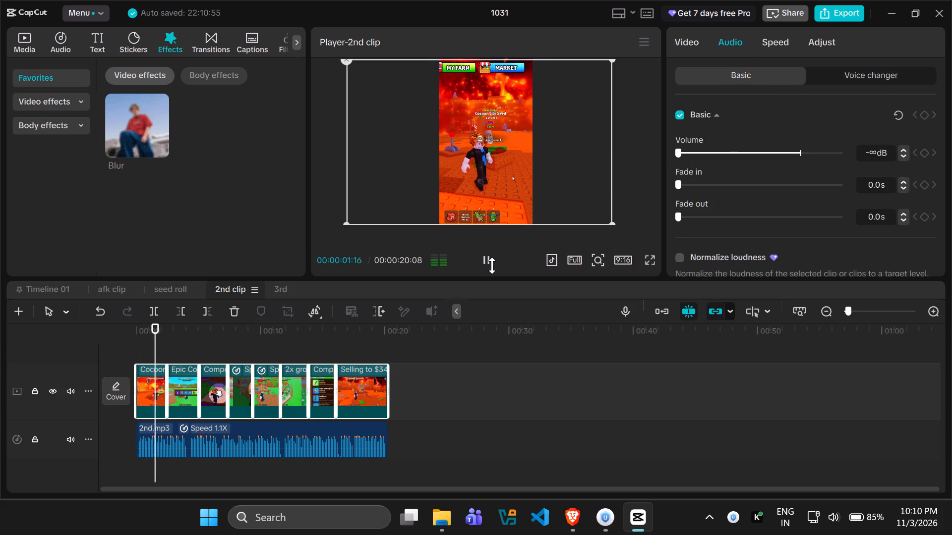
click(491, 264)
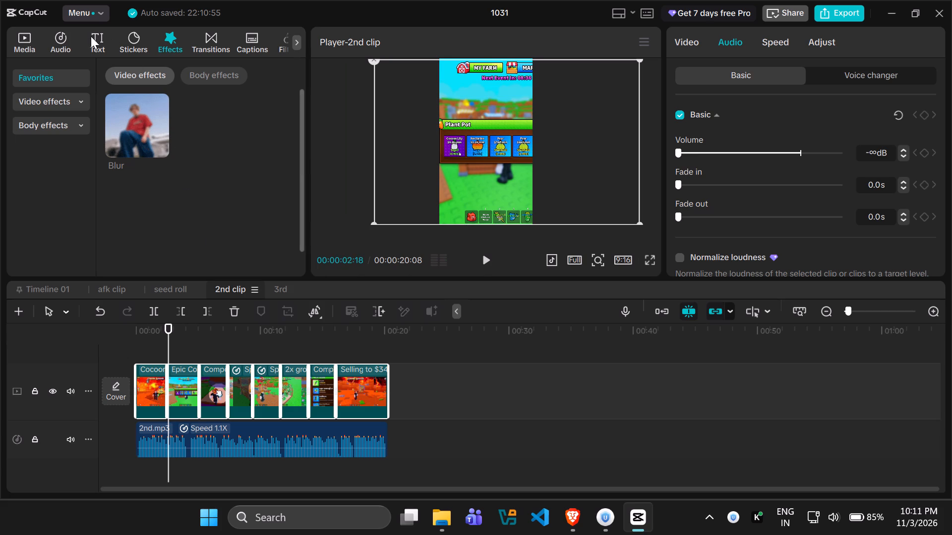
Adjust the colour of all selected main-track clips to Temp -15, Saturation 15 and Exposure 10.
click(19, 40)
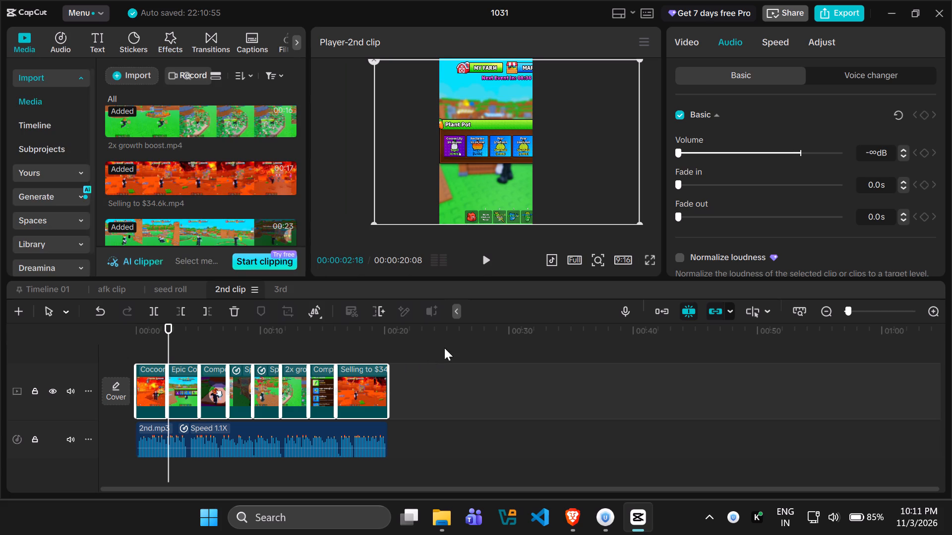
click(817, 37)
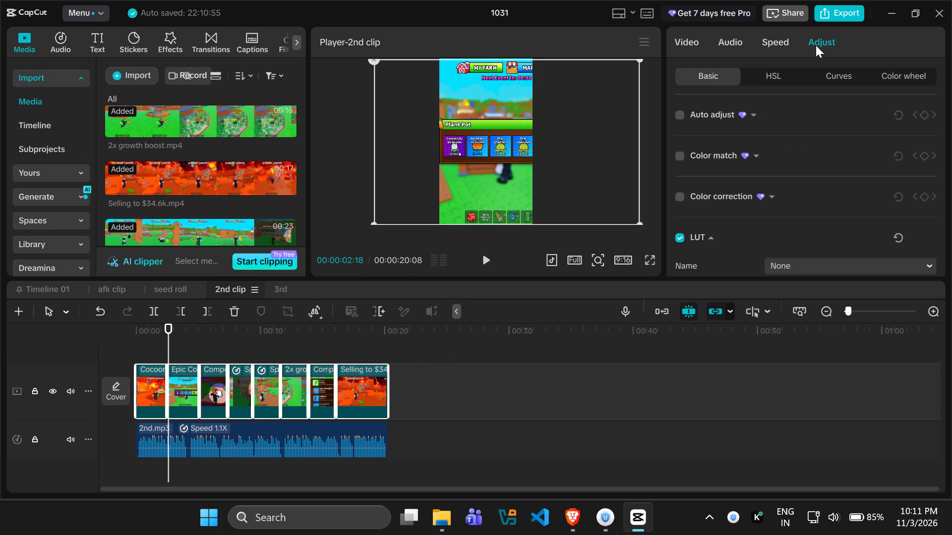
scroll(750, 202, down, 4)
drag(739, 175, 734, 175)
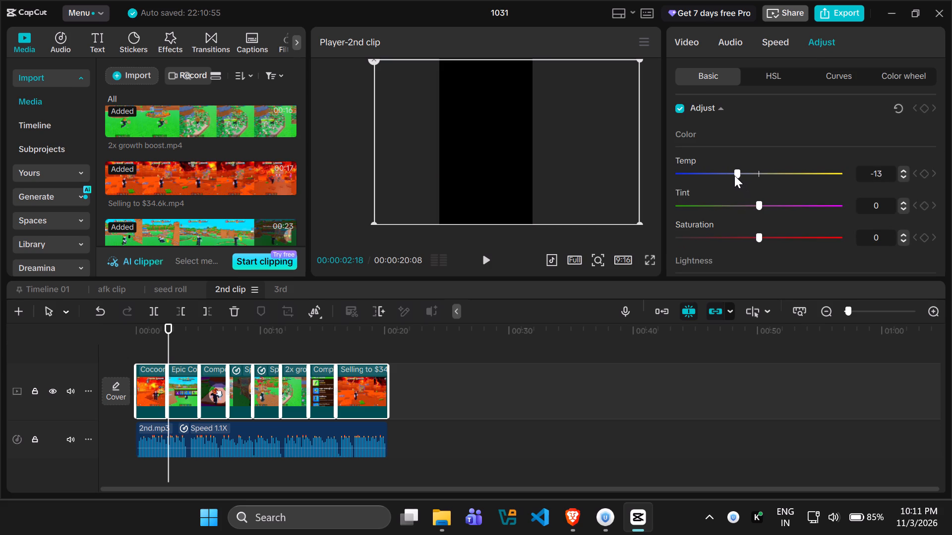
click(735, 175)
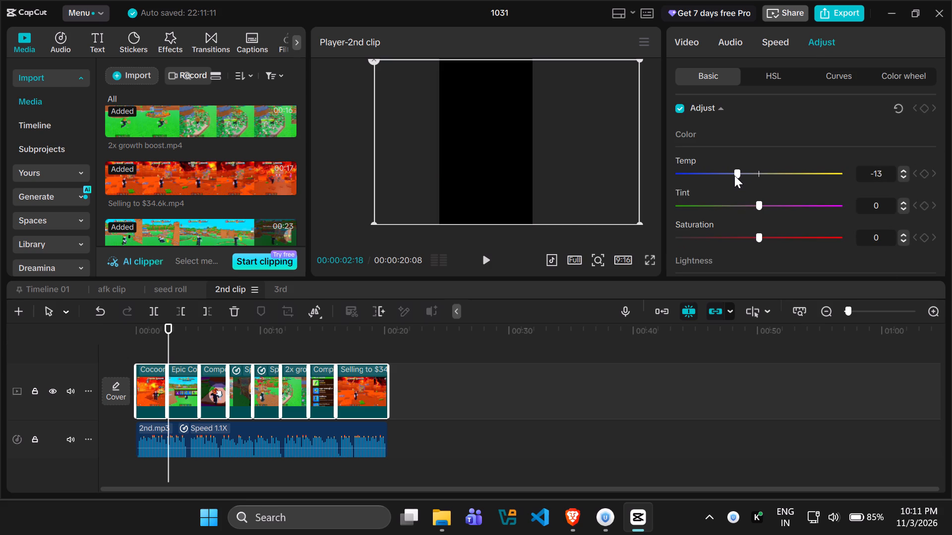
click(734, 172)
click(781, 237)
scroll(749, 235, down, 1)
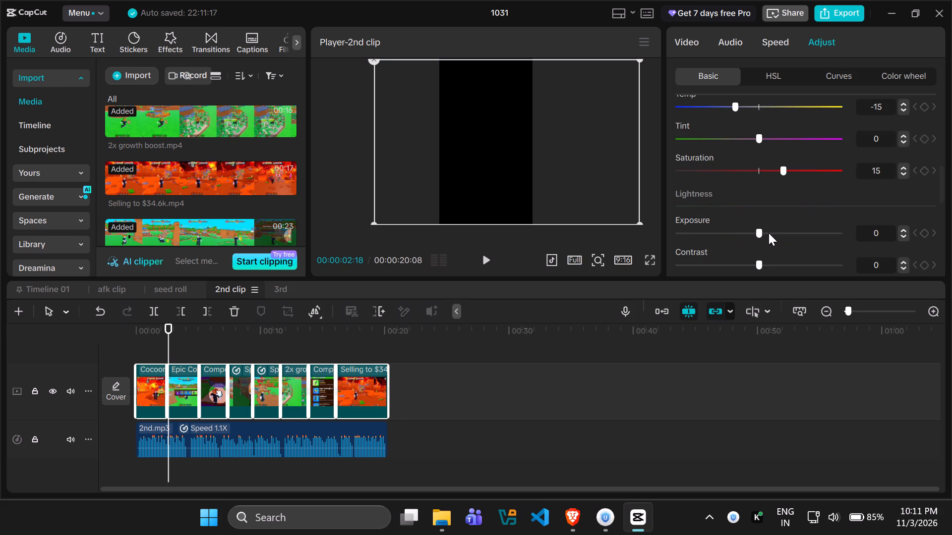
click(773, 233)
drag(167, 339, 166, 339)
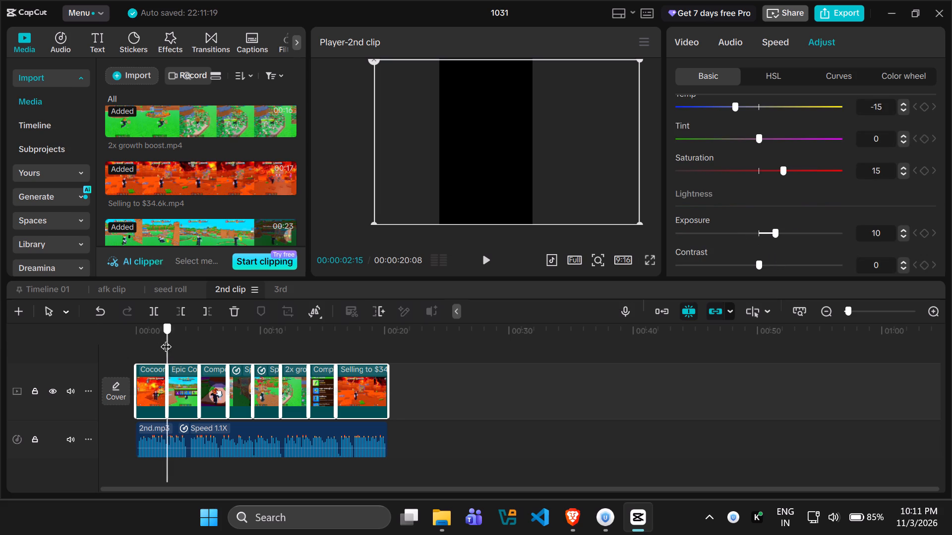
Set Contrast to 11, Sharpen to 30 and Clarity to 30 for all selected main-track clips.
drag(166, 339, 145, 339)
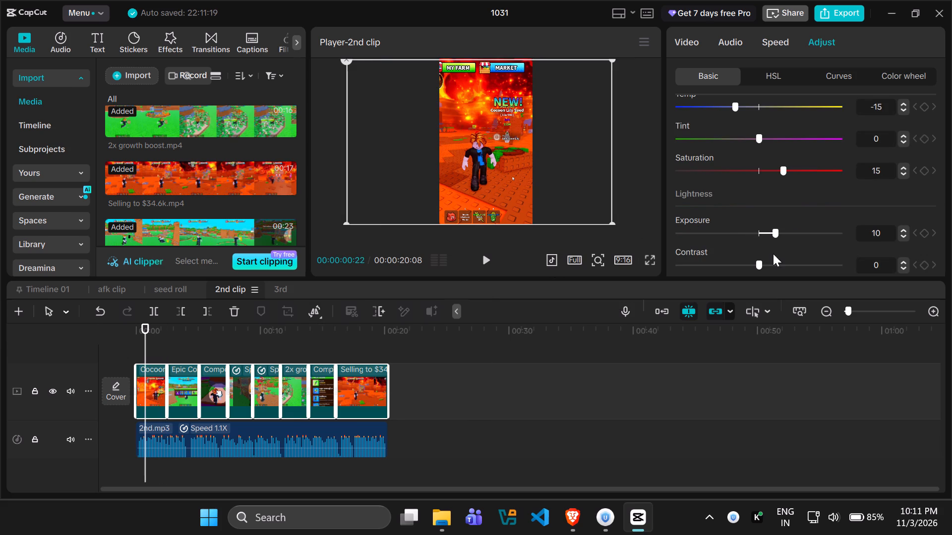
click(773, 262)
scroll(737, 248, down, 2)
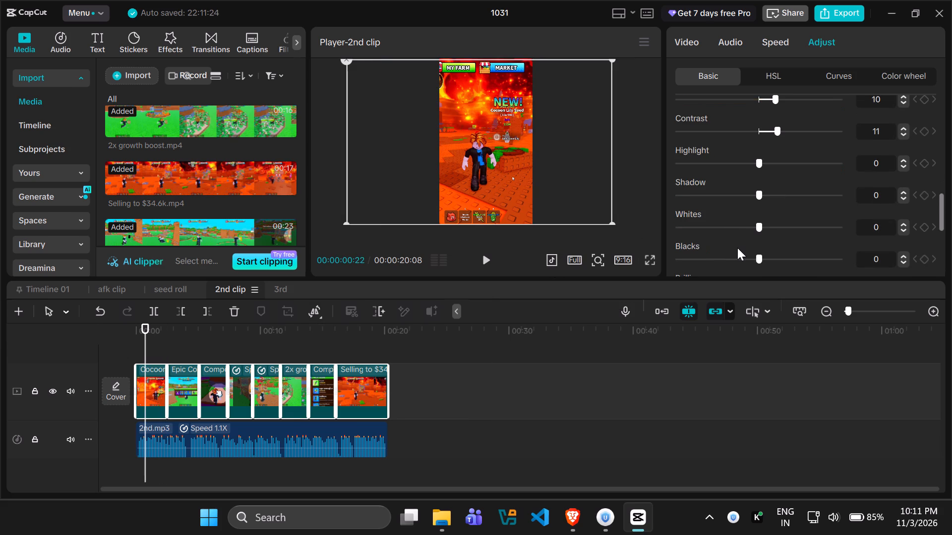
scroll(749, 186, down, 3)
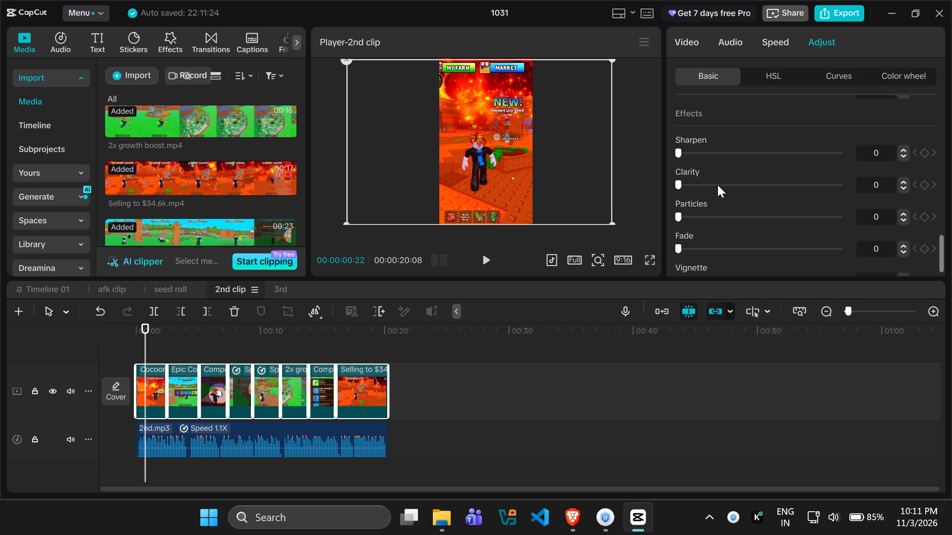
drag(713, 152, 728, 153)
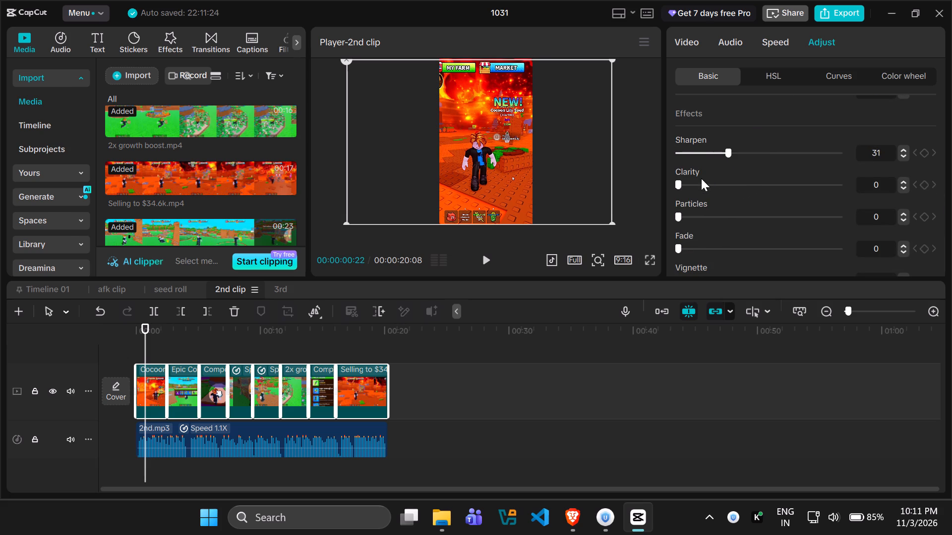
drag(701, 189, 742, 189)
drag(742, 189, 721, 195)
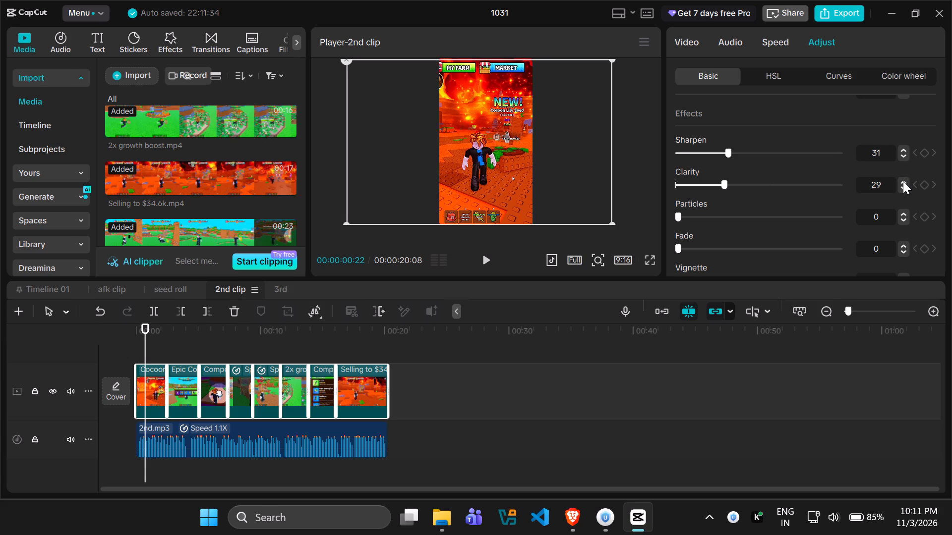
click(903, 181)
click(902, 155)
Play the opening clips and check the second and third clips' adjustments, finishing back at the timeline's start.
click(485, 260)
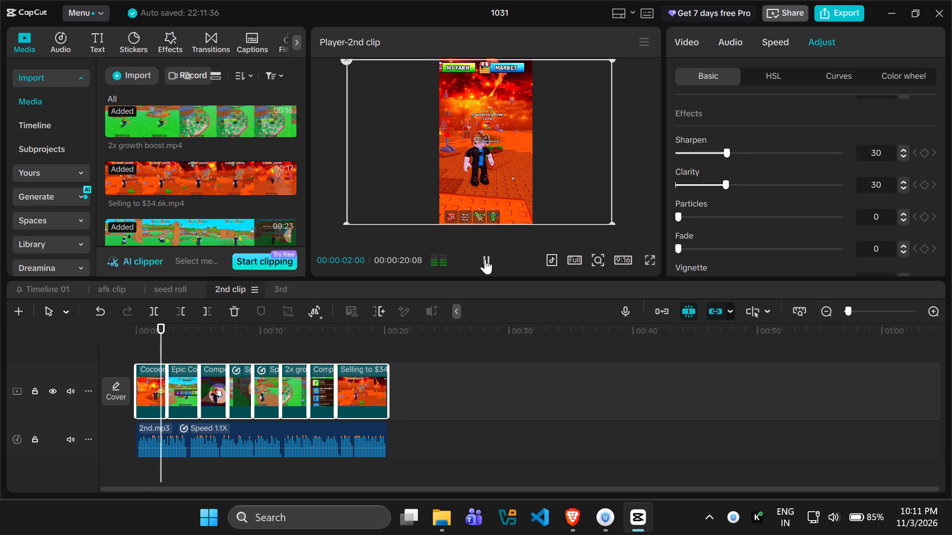
click(485, 259)
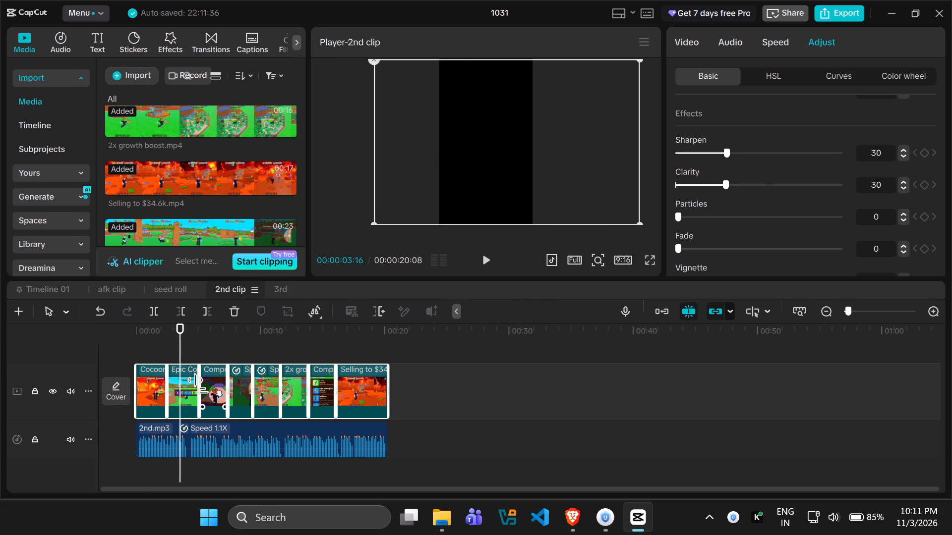
click(216, 386)
drag(174, 333, 213, 333)
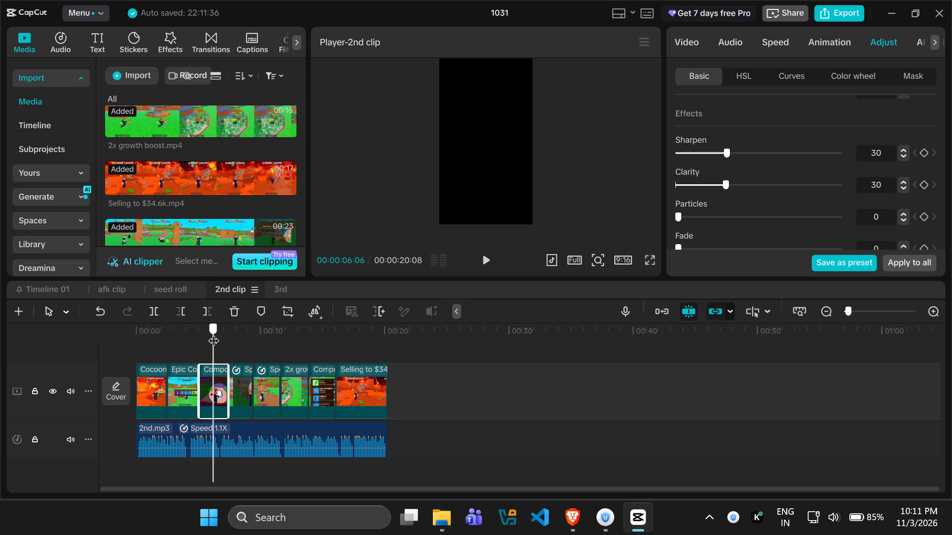
drag(213, 333, 178, 332)
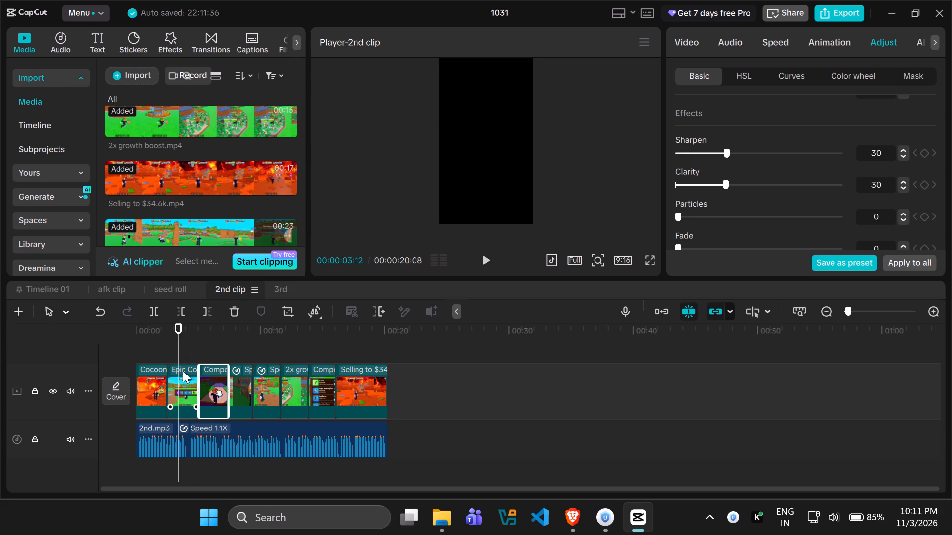
click(183, 372)
drag(177, 337, 116, 336)
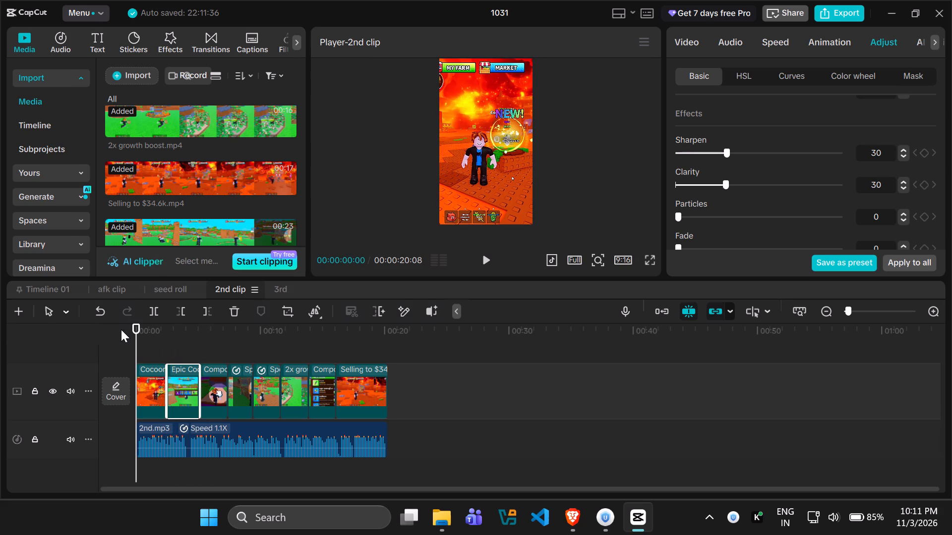
Browse the trending transitions and compare their previews to choose one for the cuts between clips.
click(217, 39)
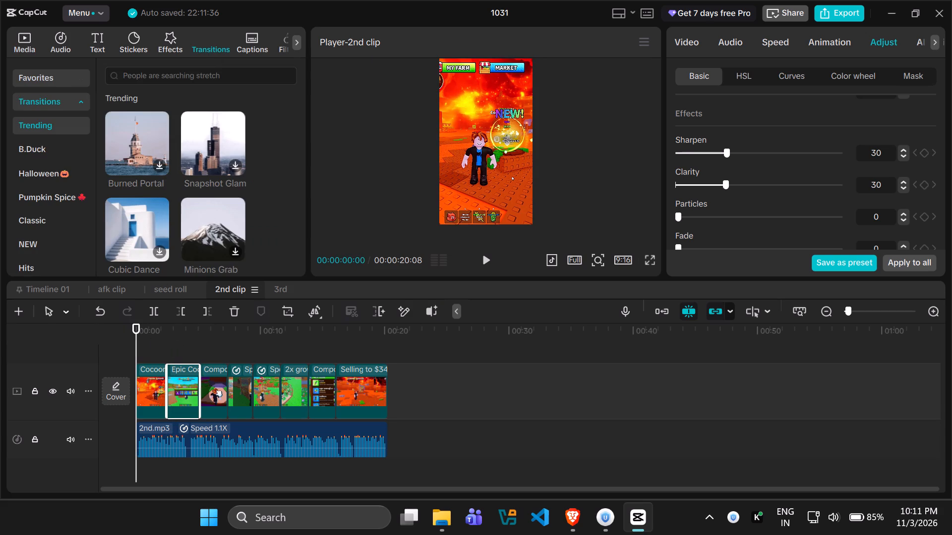
click(189, 79)
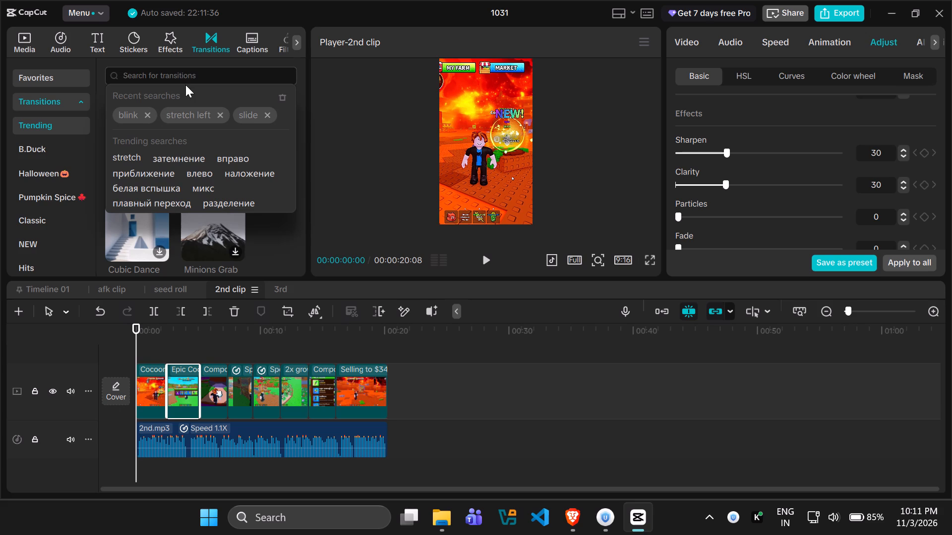
click(283, 249)
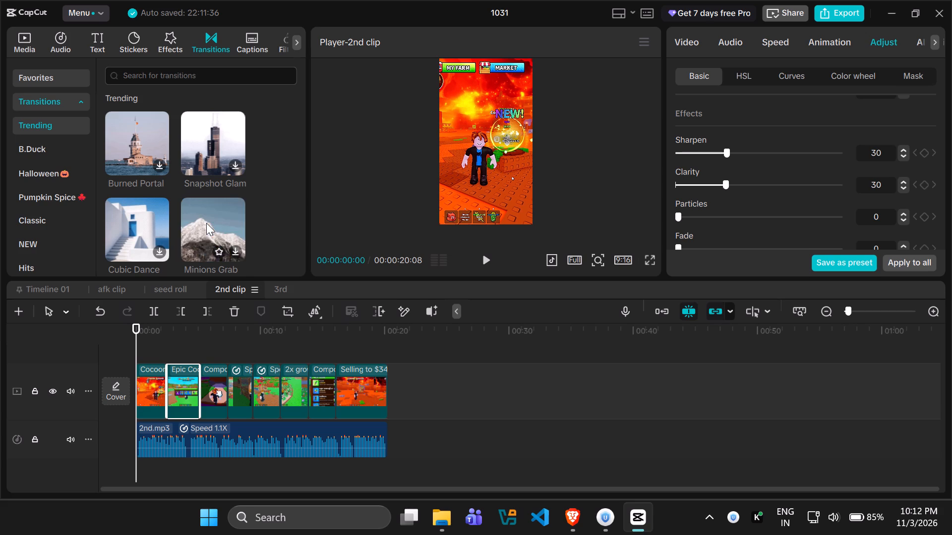
scroll(206, 223, down, 2)
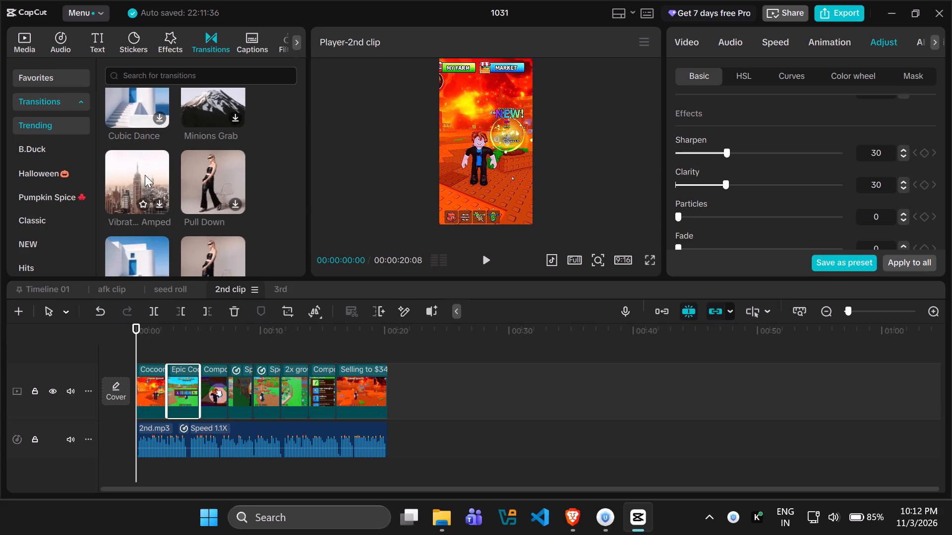
scroll(145, 175, down, 1)
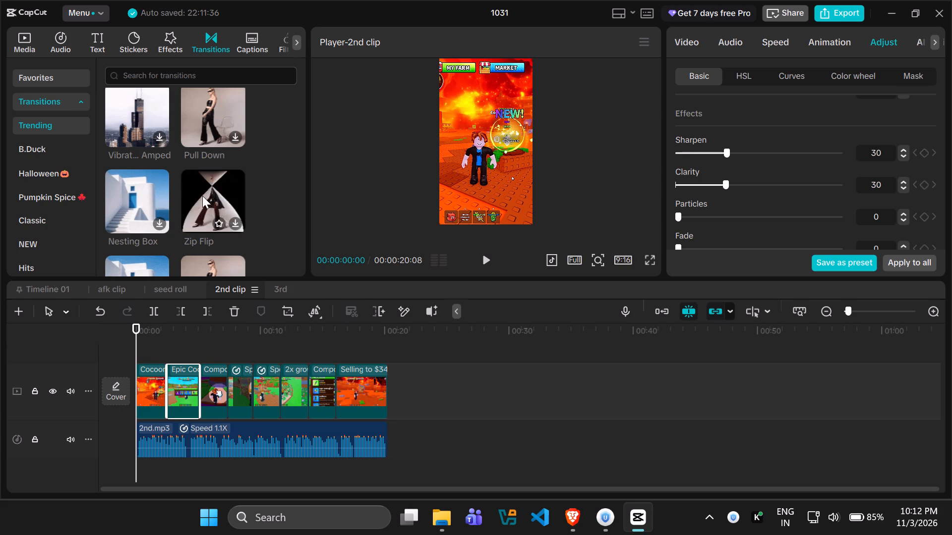
scroll(202, 196, down, 1)
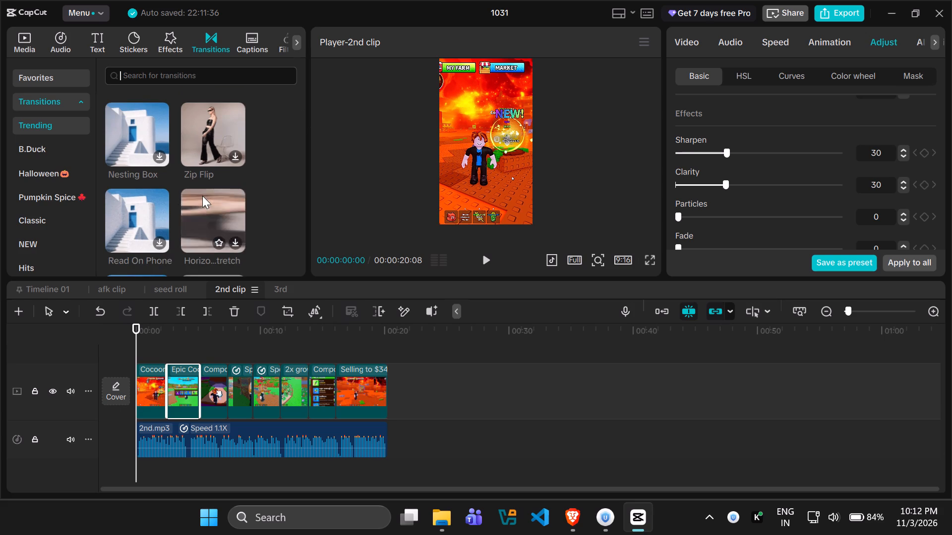
scroll(138, 223, down, 1)
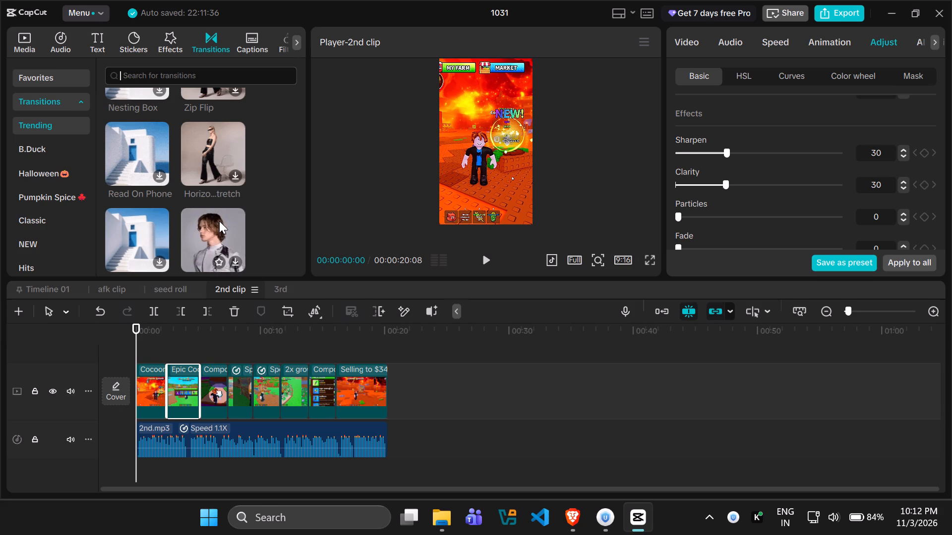
scroll(219, 221, down, 1)
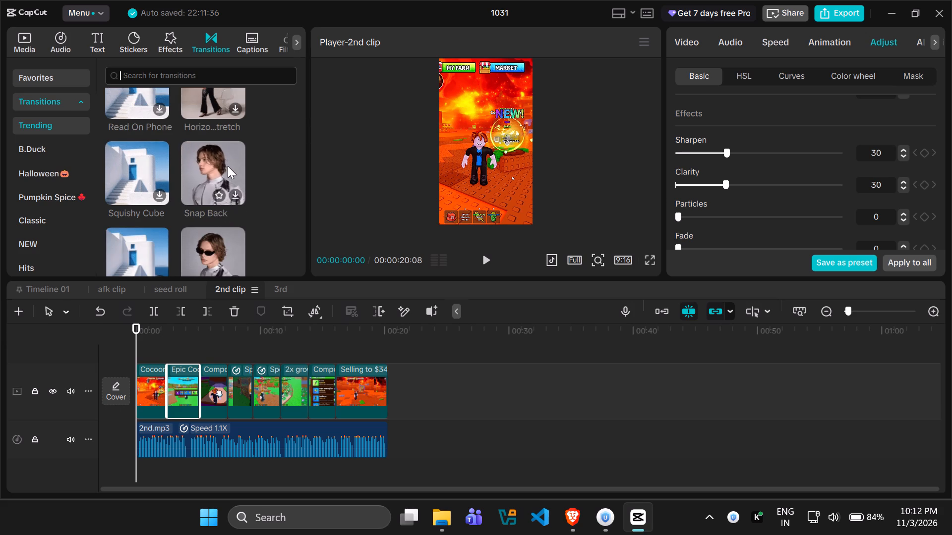
scroll(228, 166, down, 1)
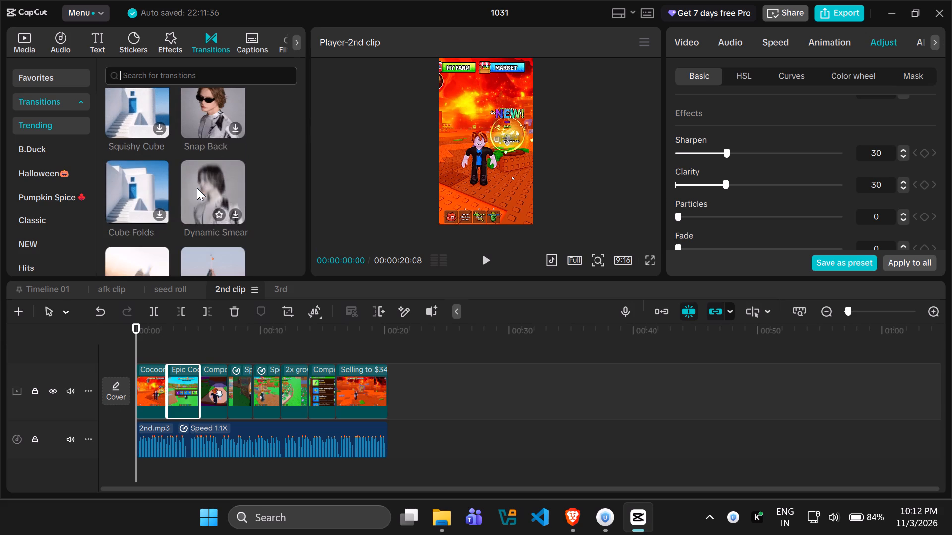
scroll(146, 201, down, 1)
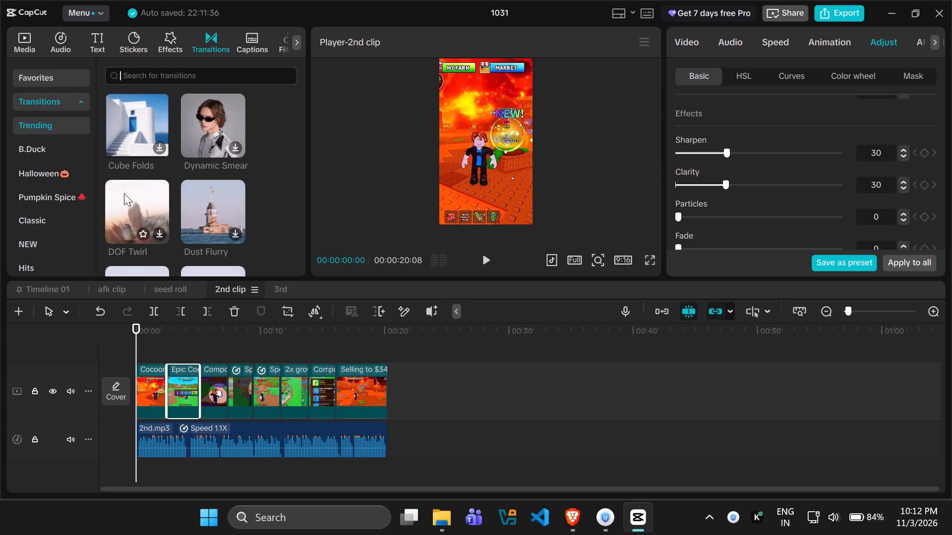
scroll(124, 193, down, 1)
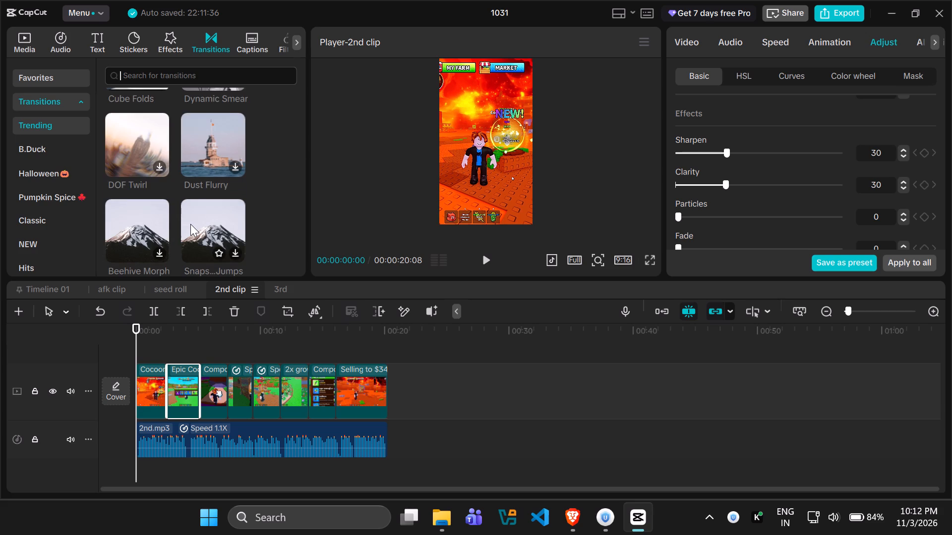
scroll(190, 224, down, 2)
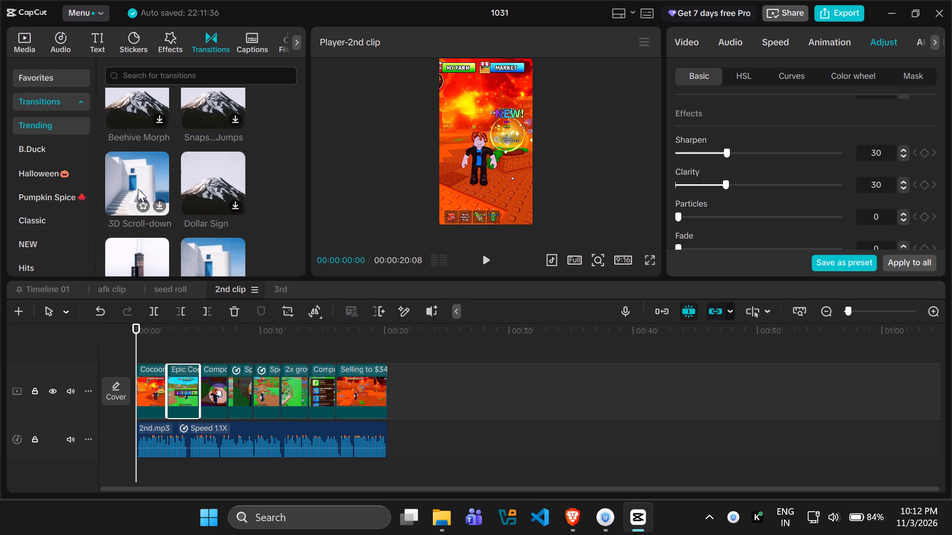
scroll(134, 207, down, 1)
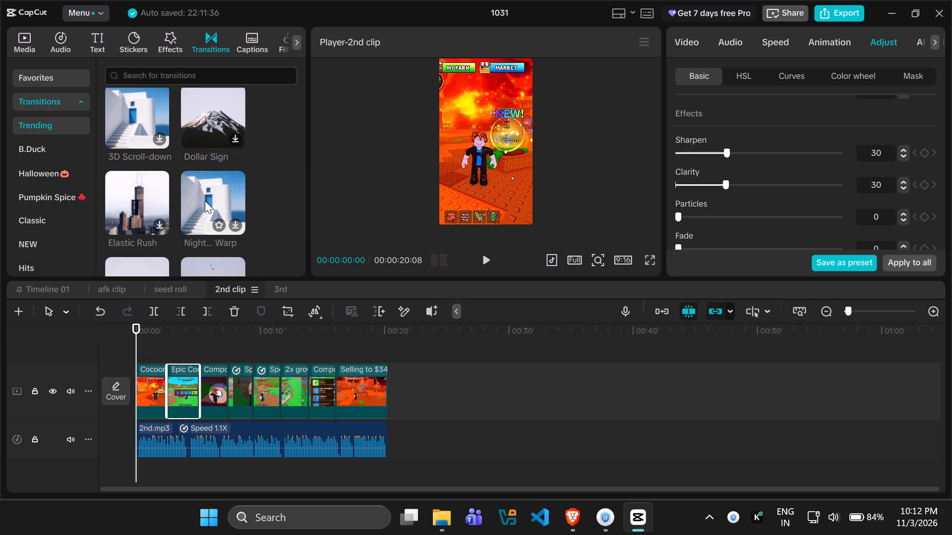
scroll(229, 192, down, 1)
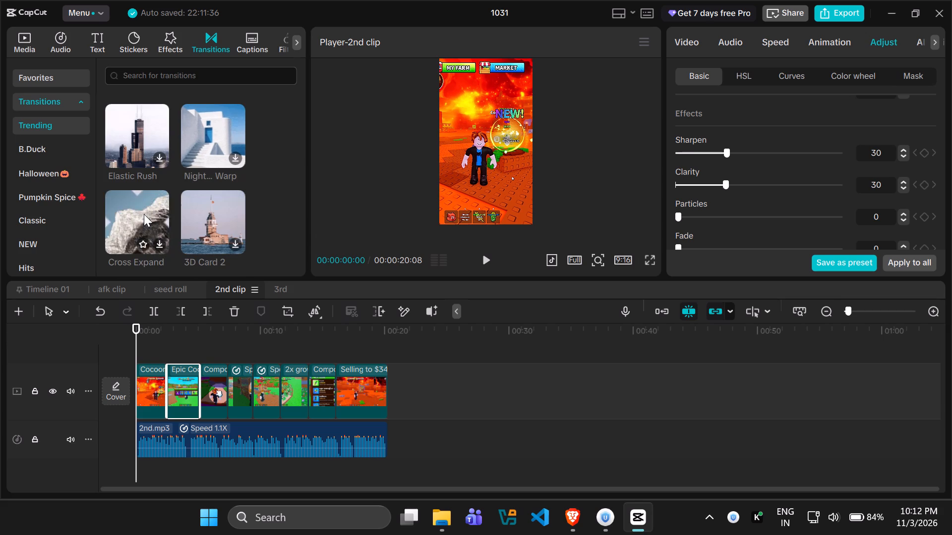
scroll(144, 214, down, 2)
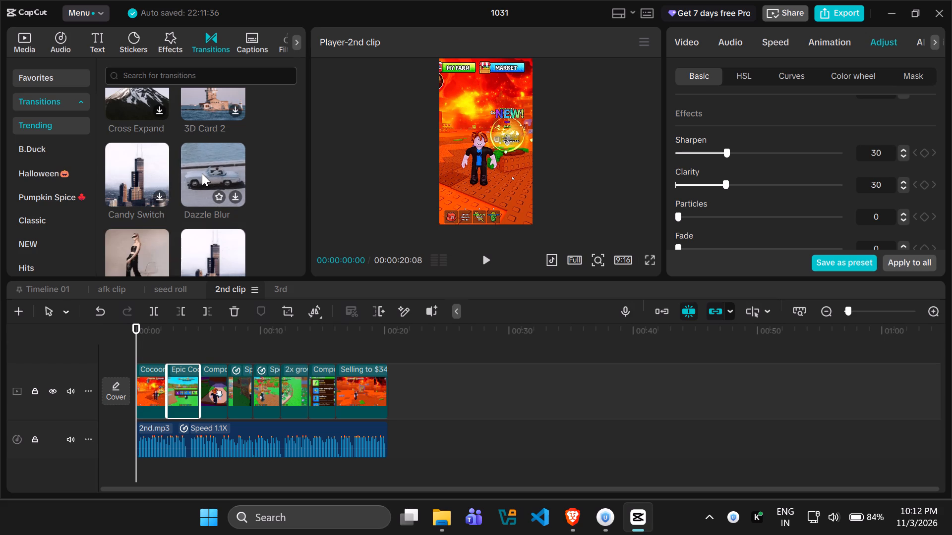
Add the Dazzle Blur transition between the first two clips with duplicate frames and apply it to all clips.
drag(204, 161, 153, 380)
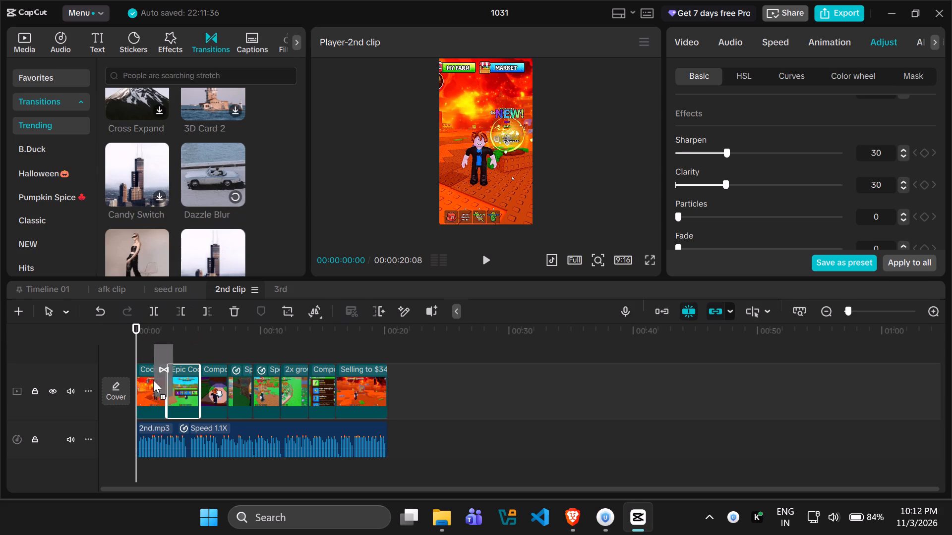
drag(153, 380, 158, 387)
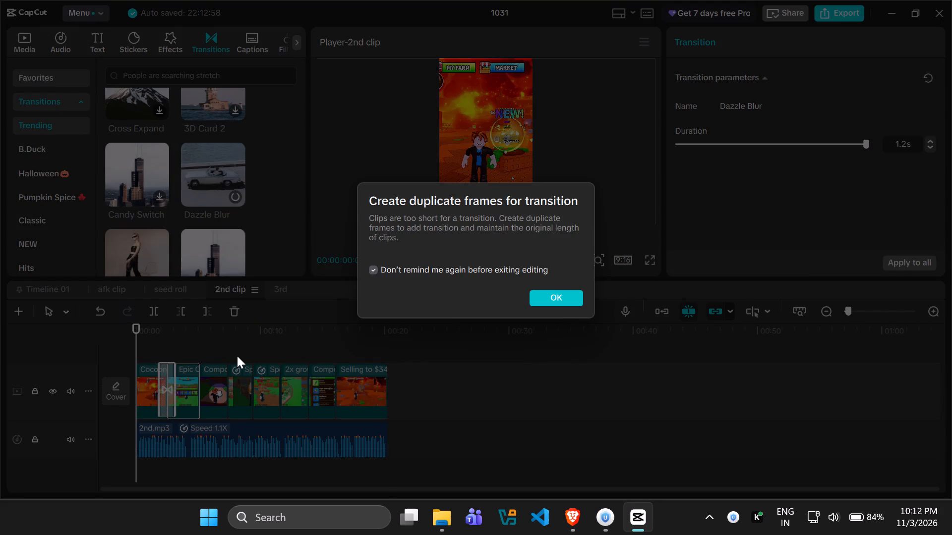
click(560, 297)
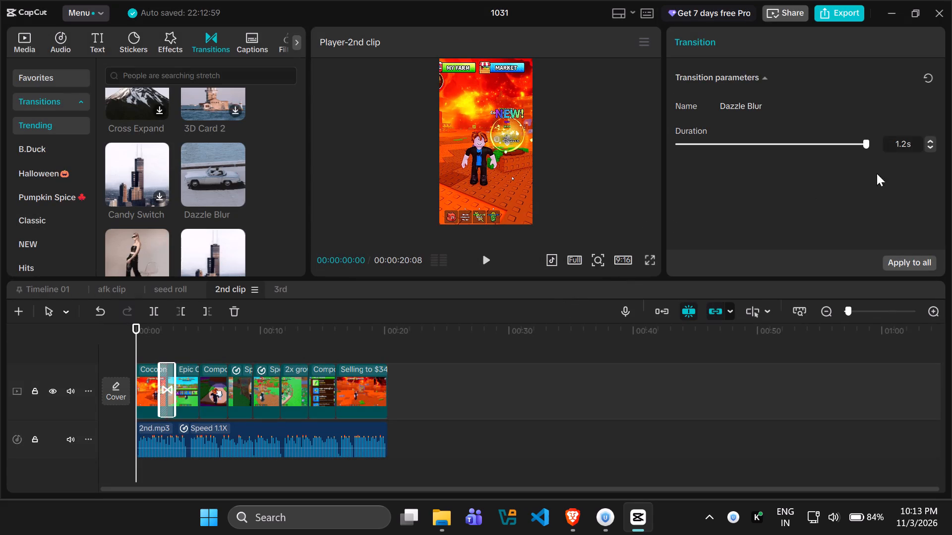
click(922, 260)
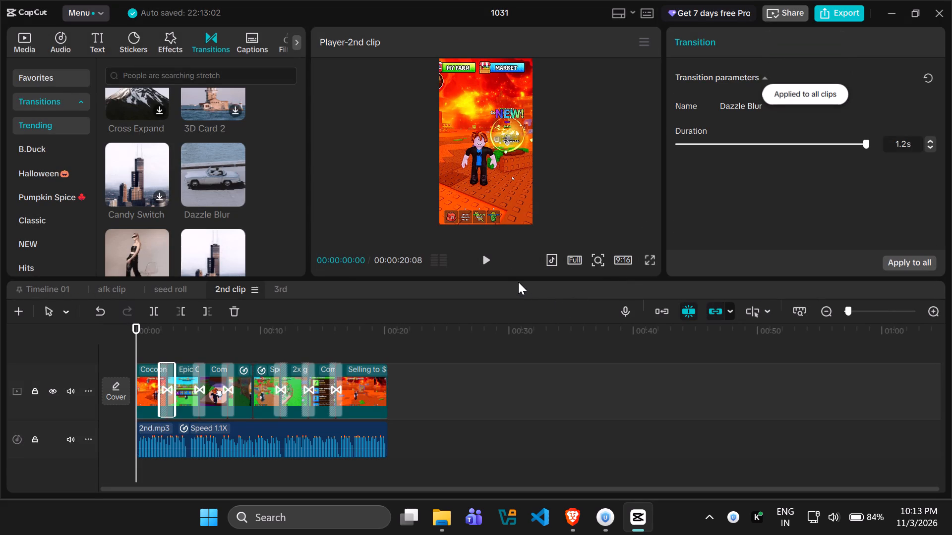
Play the start of the timeline up to the first Dazzle Blur transition.
click(489, 268)
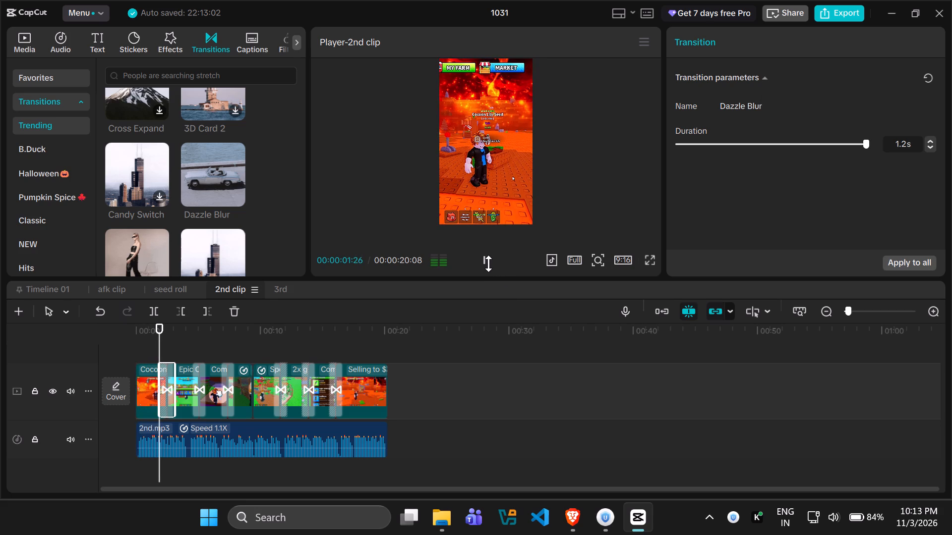
click(488, 264)
Add the correct (MAIN INTRO SOUND).mp3 effect from the imported media at the timeline's start, on a new audio track below the voice-over.
click(22, 39)
scroll(175, 182, up, 5)
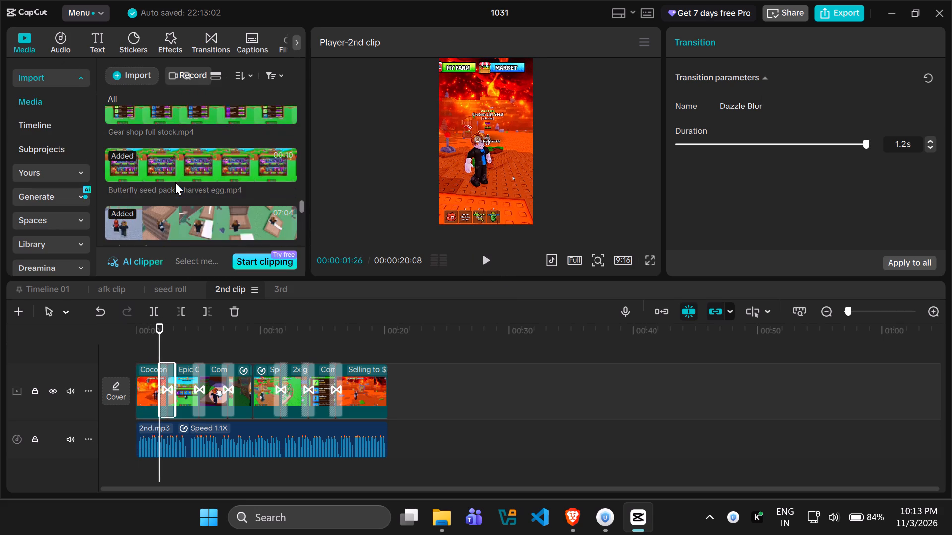
scroll(175, 182, up, 13)
scroll(175, 182, down, 3)
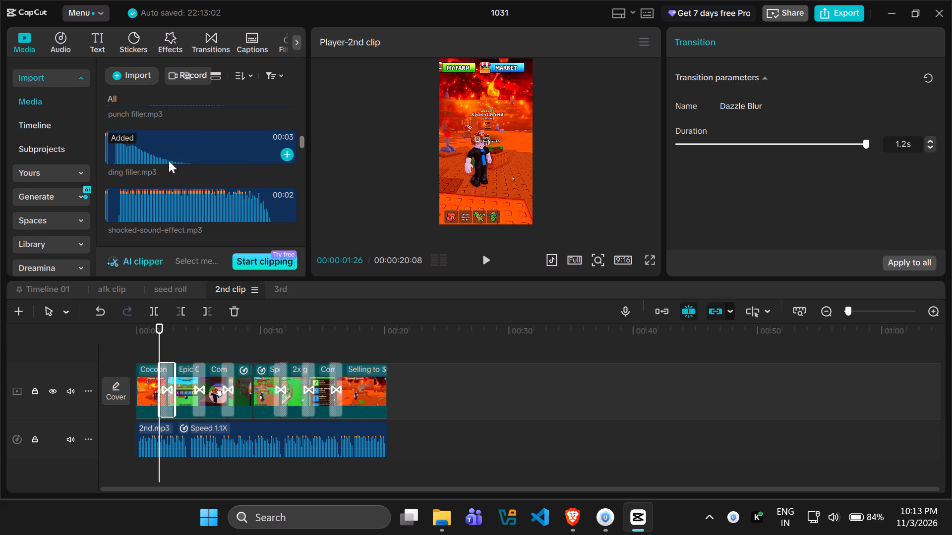
scroll(168, 160, down, 3)
scroll(168, 160, up, 5)
drag(168, 157, 135, 477)
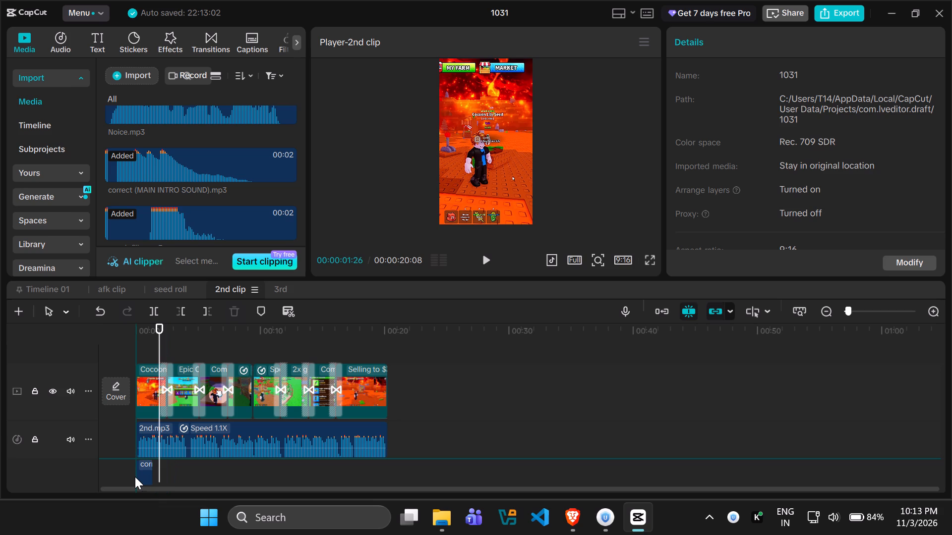
Play the timeline from the start through the first transition to check how the intro sound fits with the voice-over.
drag(159, 327, 115, 327)
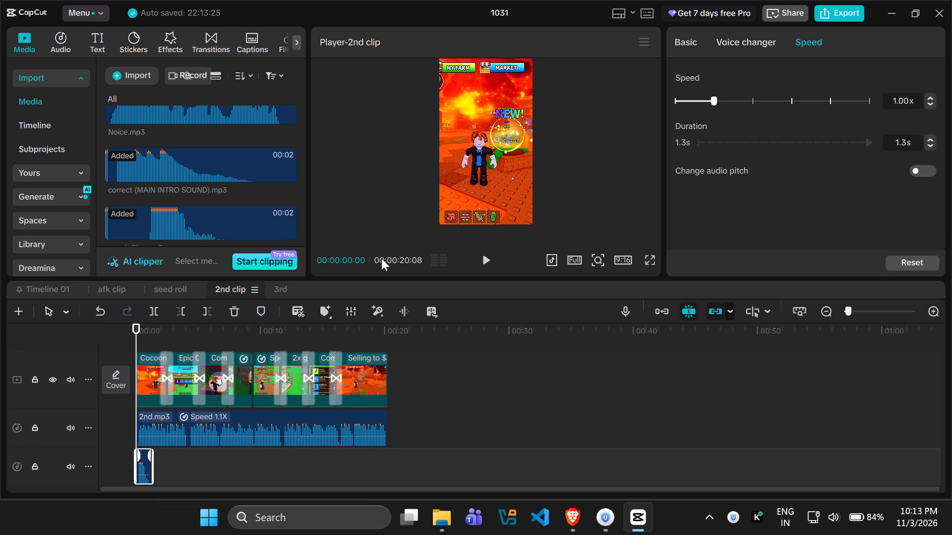
click(489, 257)
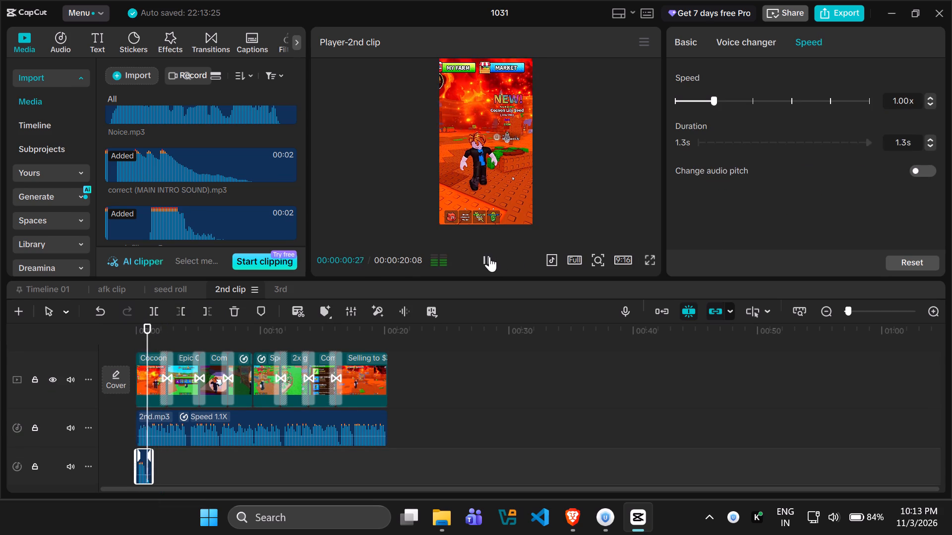
click(489, 257)
scroll(157, 202, up, 1)
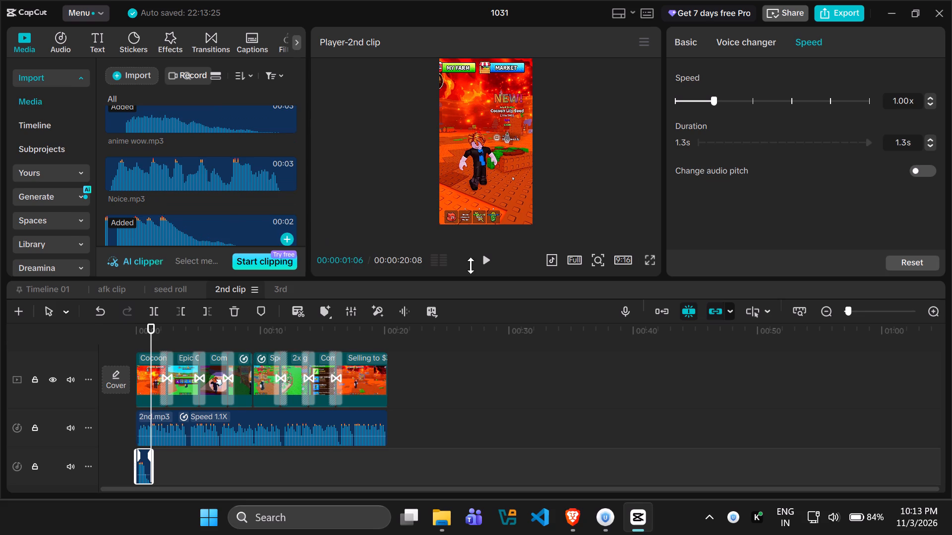
click(487, 266)
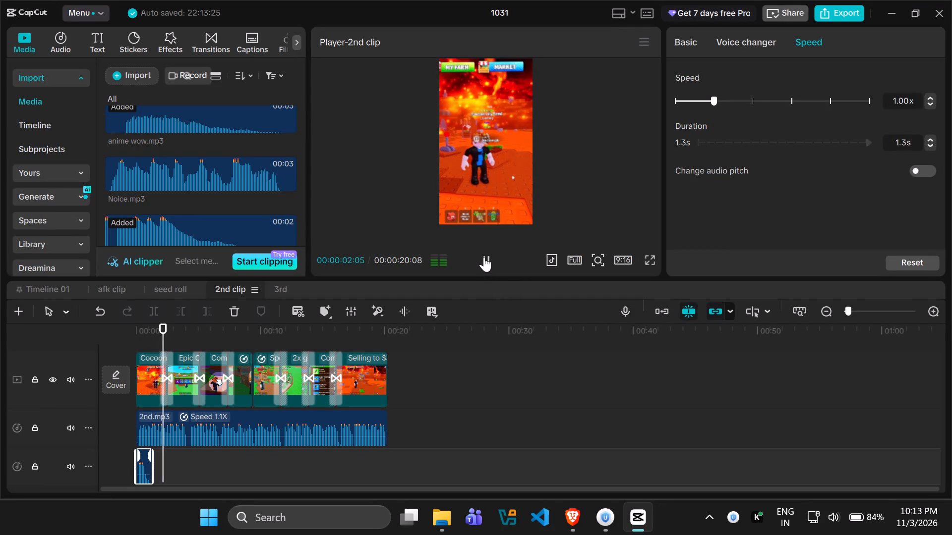
click(484, 257)
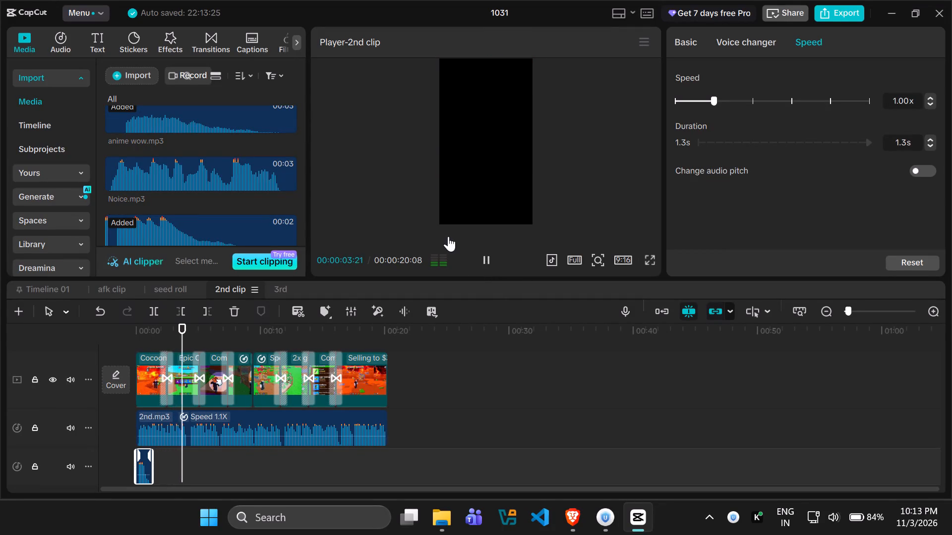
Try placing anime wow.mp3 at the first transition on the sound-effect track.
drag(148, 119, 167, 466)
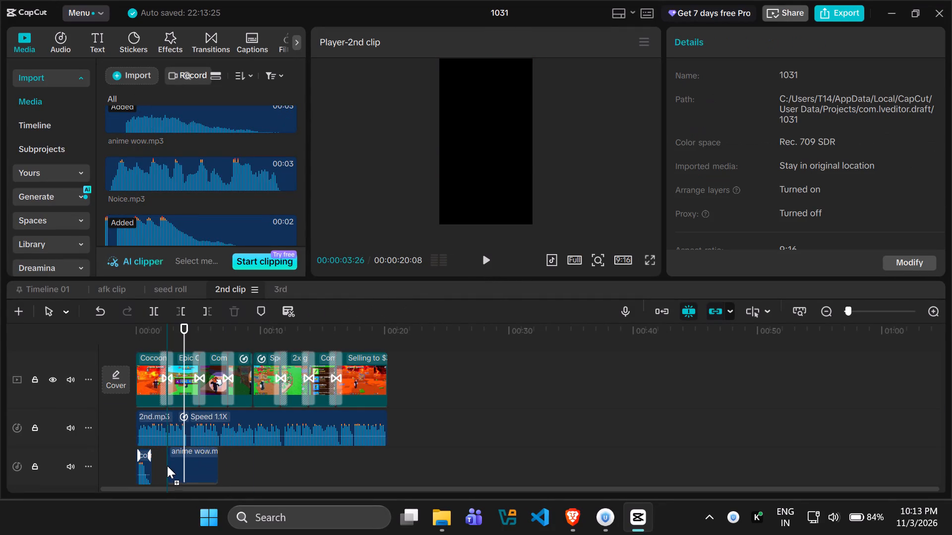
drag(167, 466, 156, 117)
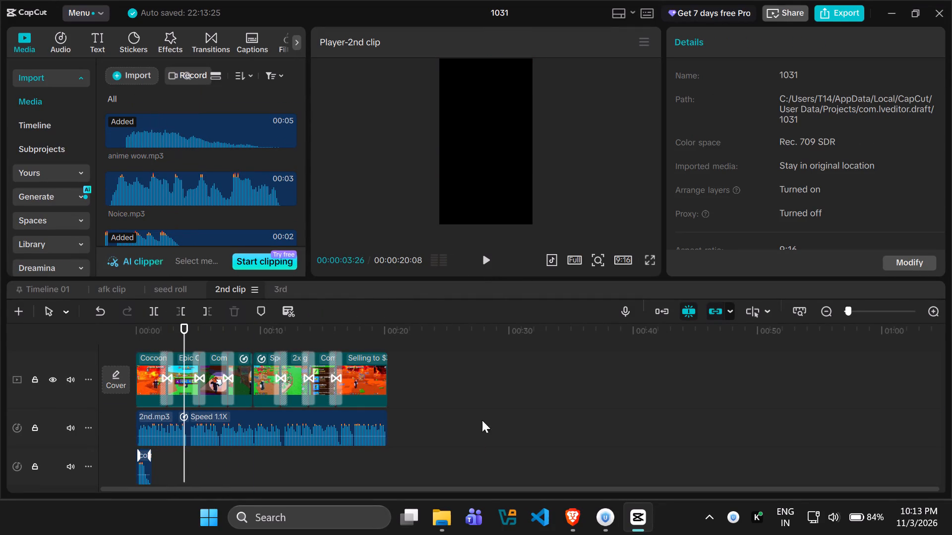
Switch to the Brave browser, open myinstants.com in a new tab and close the ElevenLabs Text to Speech tab.
click(561, 517)
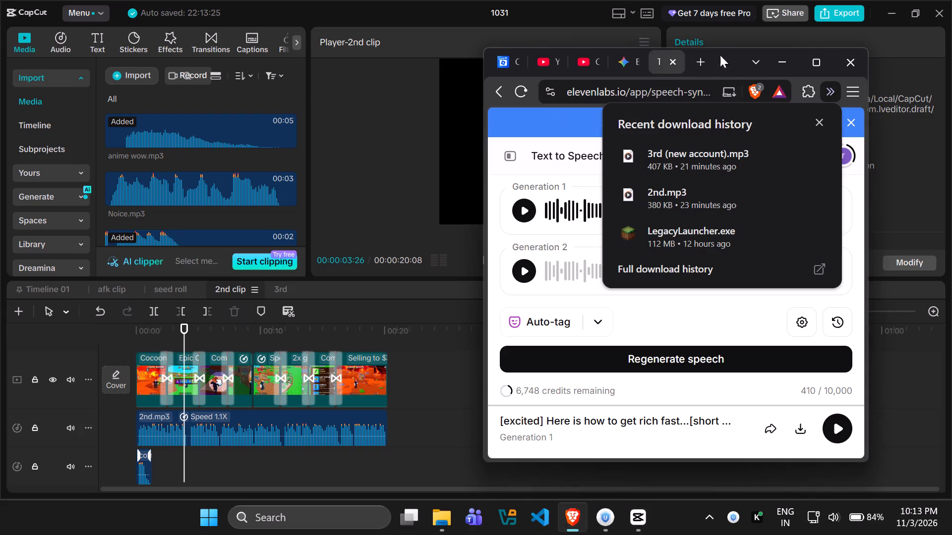
click(814, 62)
click(782, 13)
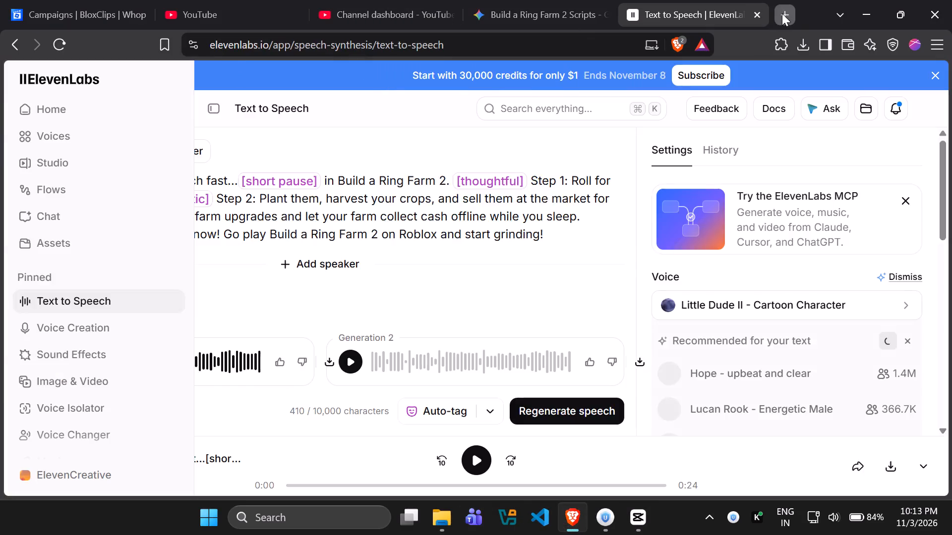
text(myinst)
key(Return)
middle_click(557, 0)
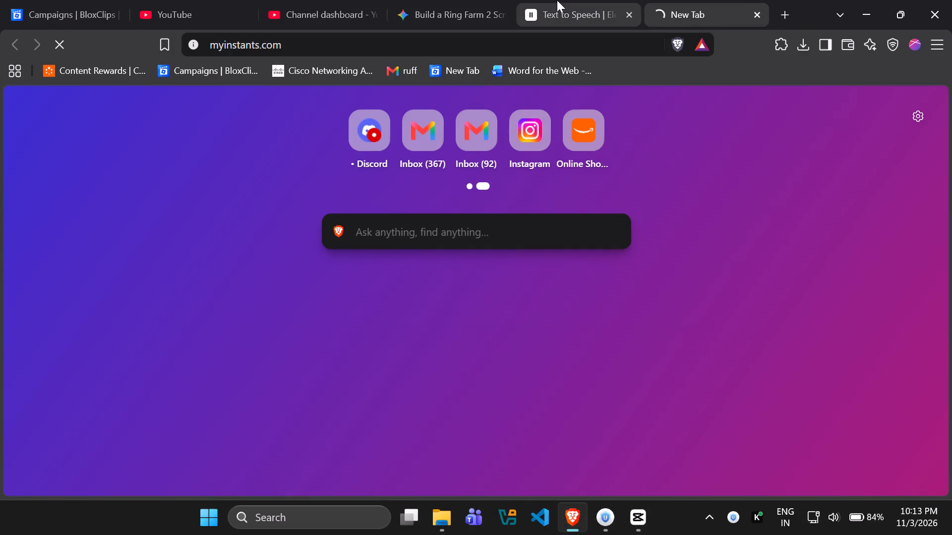
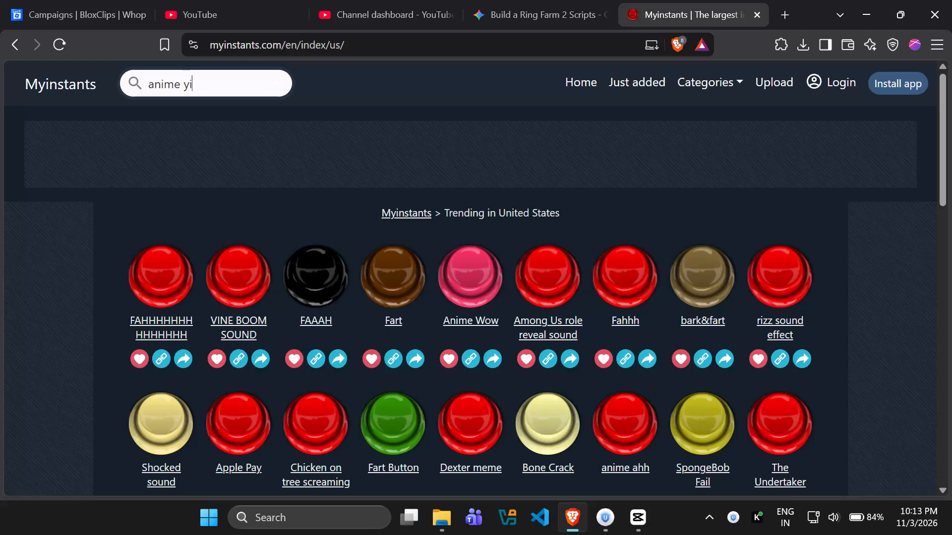
Search Myinstants for "anime yipee", and after that for "yippe".
key(Return)
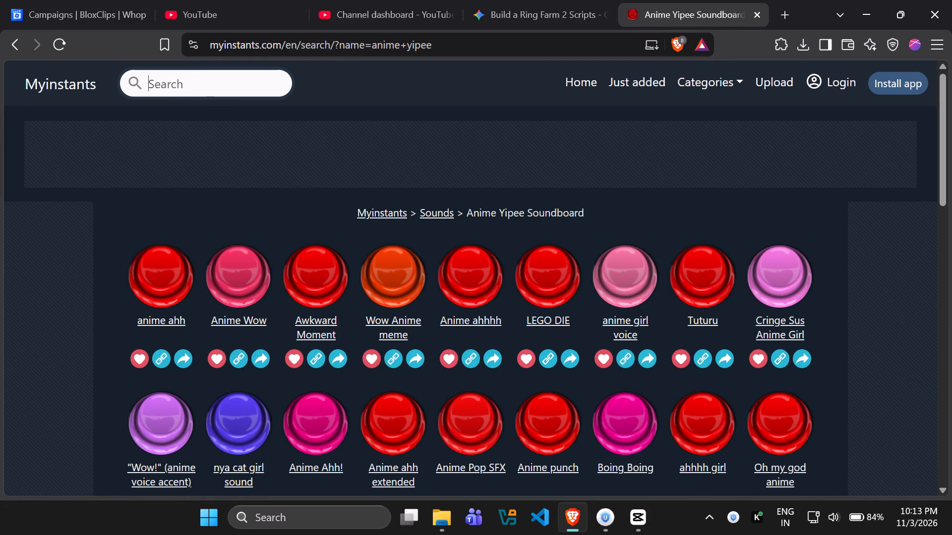
click(196, 85)
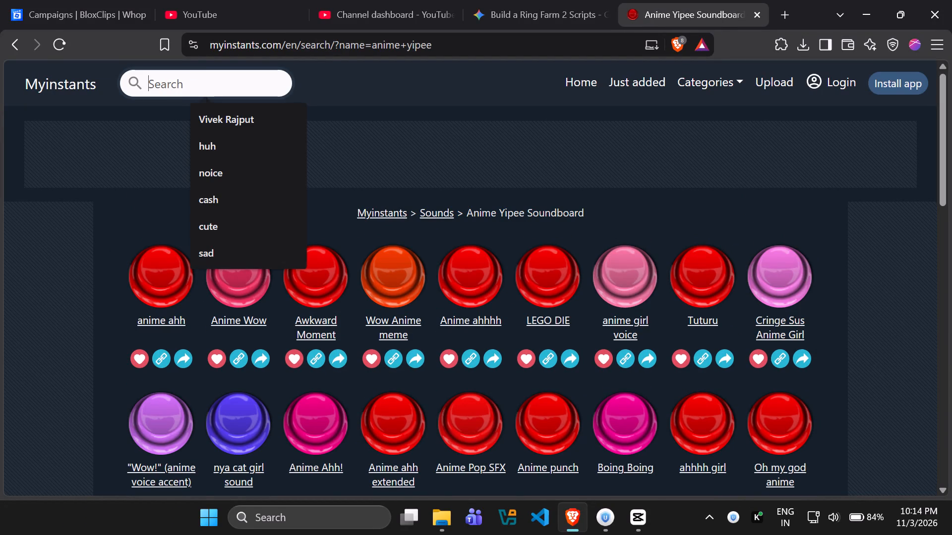
text(yippe)
key(Return)
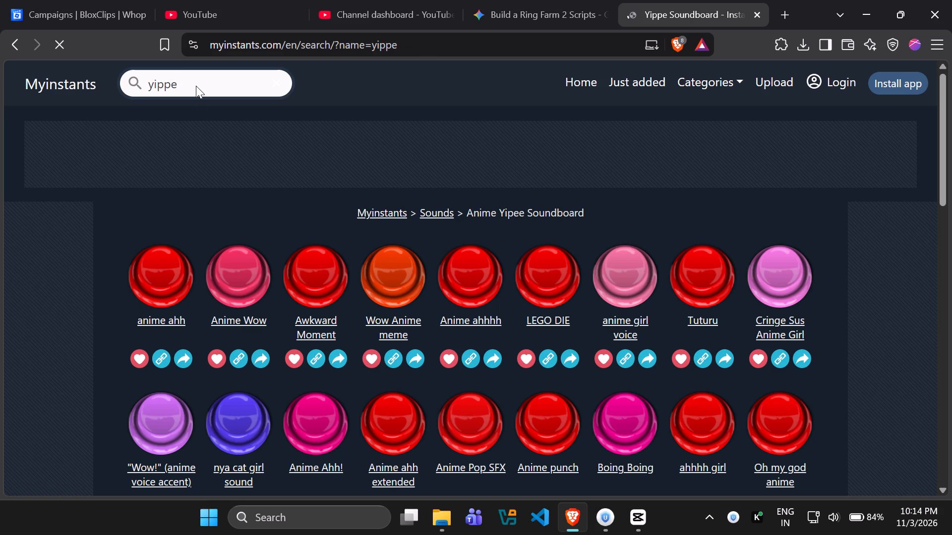
Listen to the yippee tbh, YIIPPPEEEE, YIPPEE!!!, Yippee meme sound effect and Screaming baby Meme sounds to compare them.
click(150, 291)
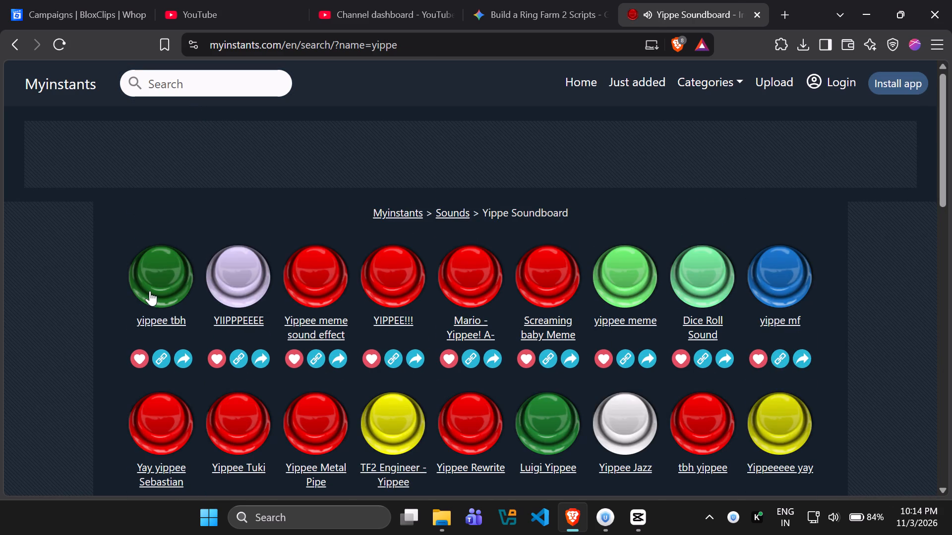
click(221, 263)
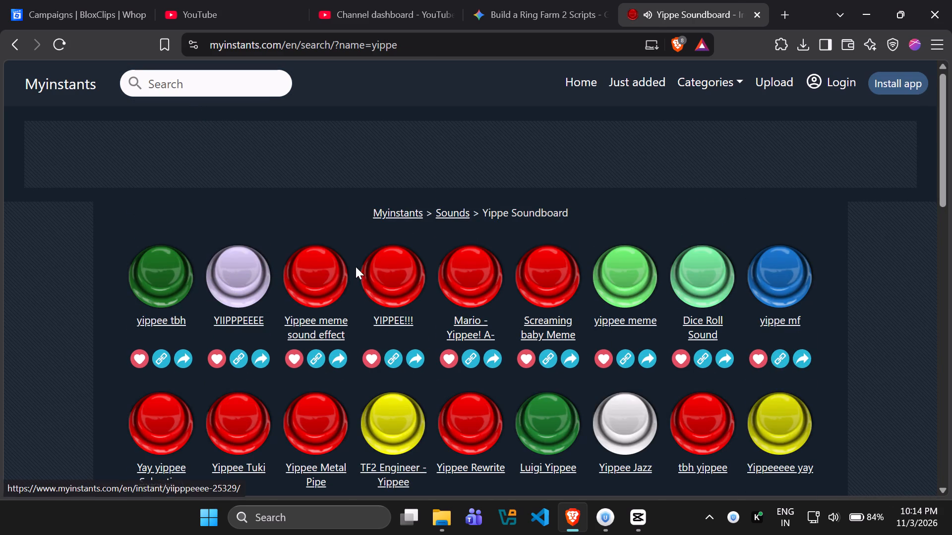
click(387, 273)
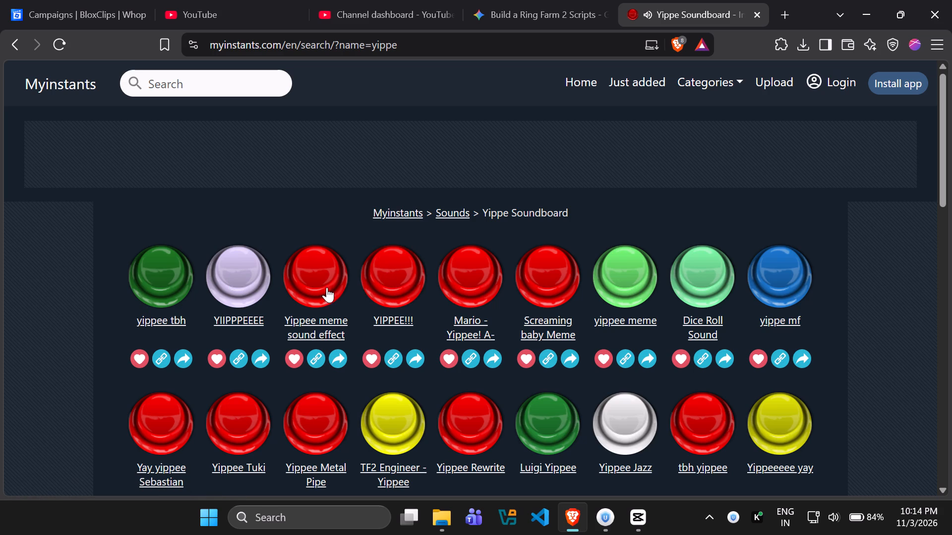
click(317, 286)
click(550, 256)
Download the YIIPPPEEEE sound as an MP3 into the "I used them" folder, named anime-yippe.
click(261, 317)
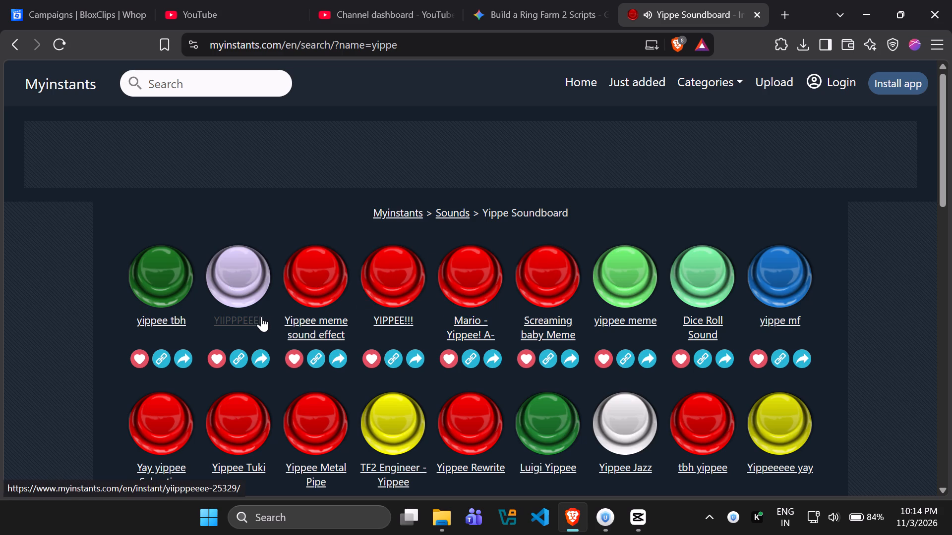
scroll(473, 304, down, 2)
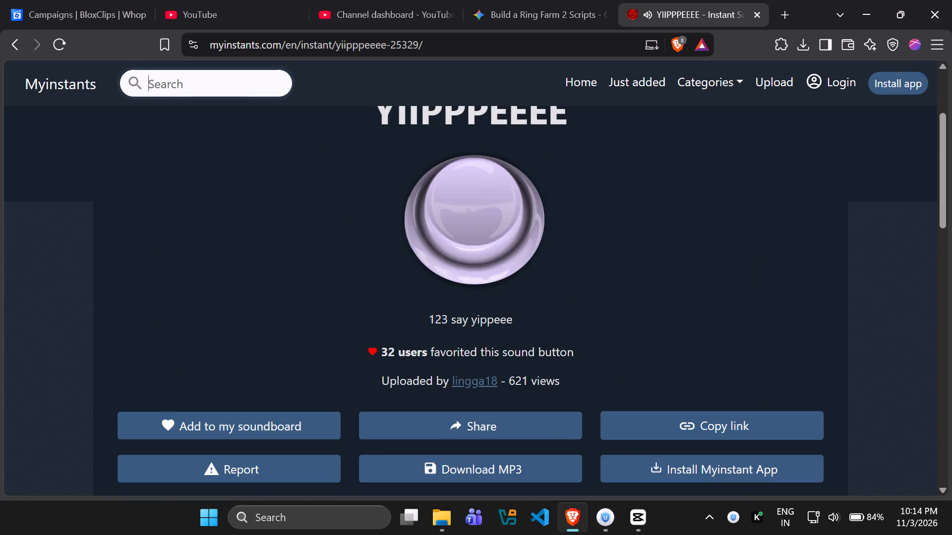
scroll(476, 323, down, 2)
click(470, 326)
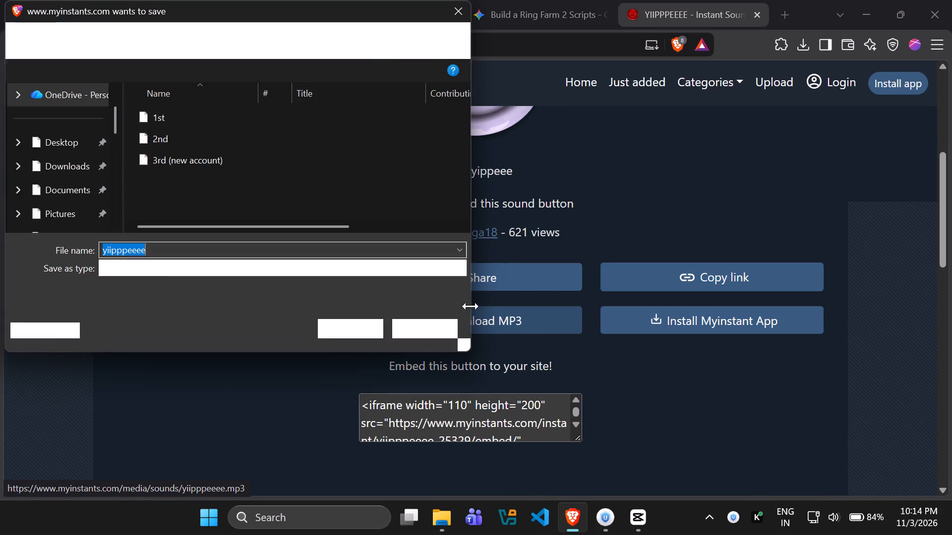
scroll(38, 217, down, 5)
scroll(40, 197, up, 1)
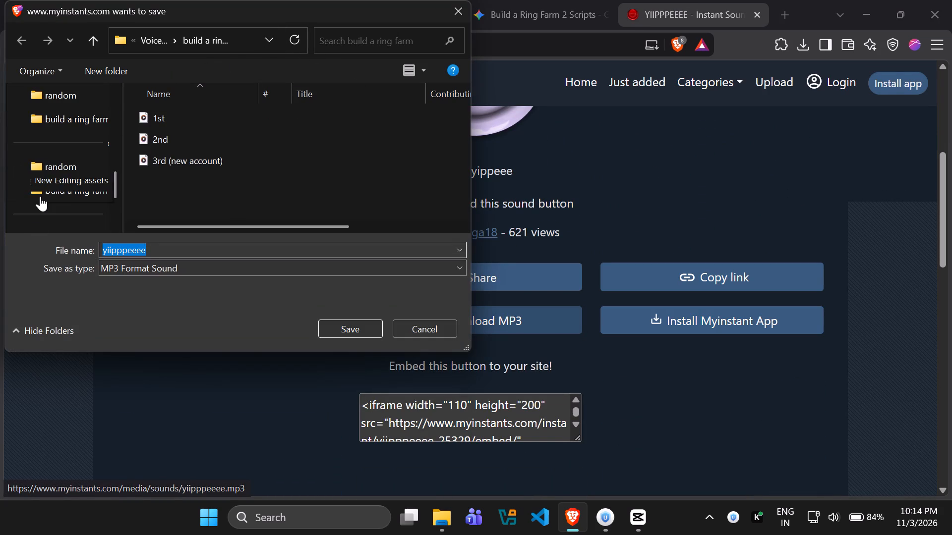
click(66, 126)
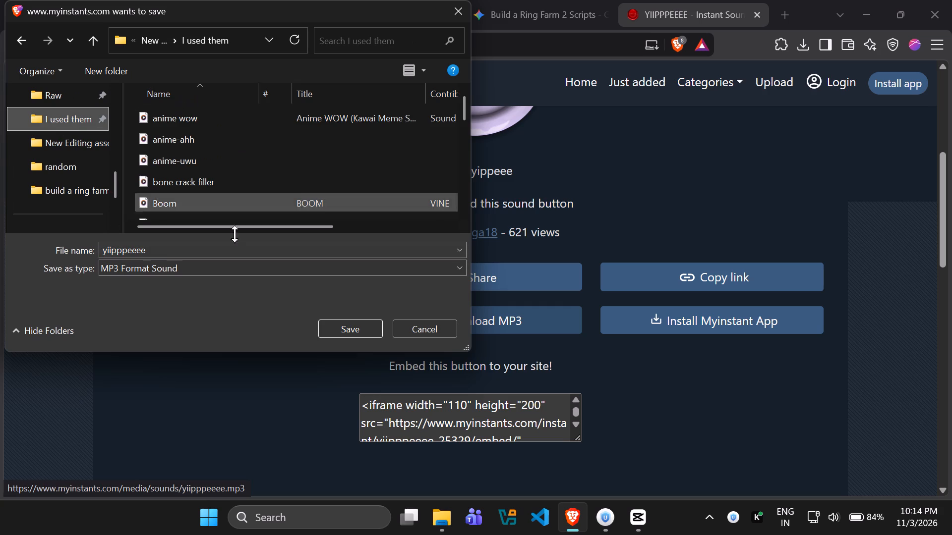
click(161, 251)
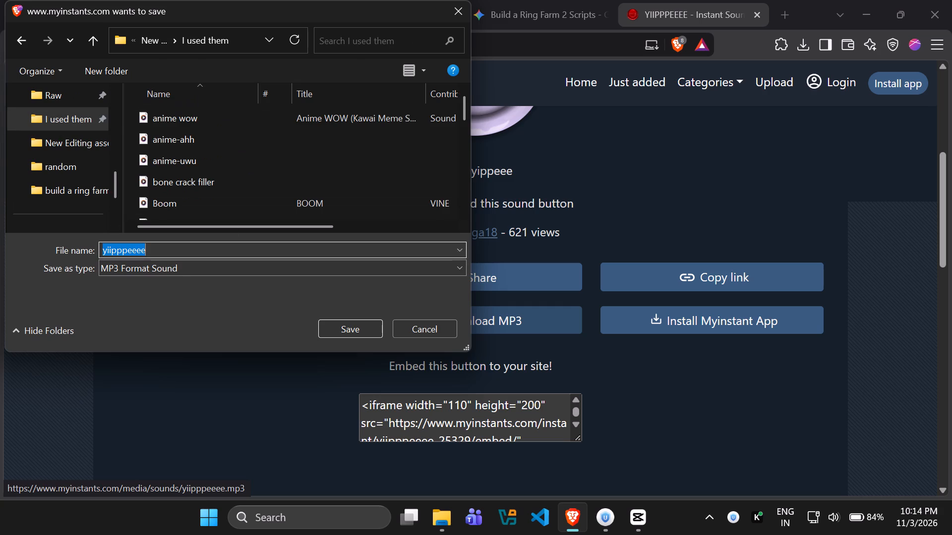
text(anime)
text(-yippe)
key(Return)
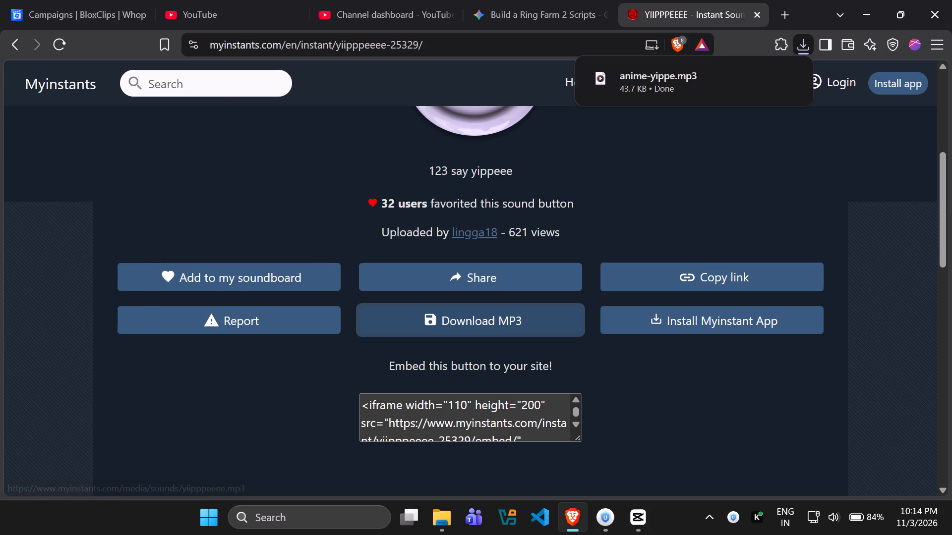
Switch back to CapCut and import anime-yippe from the "I used them" folder into the project media.
key(alt+Tab)
click(123, 79)
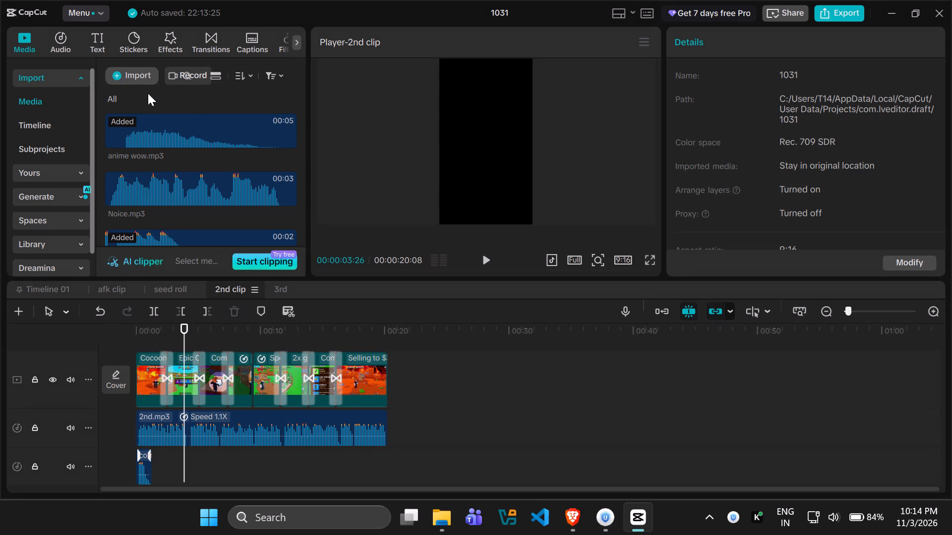
click(152, 99)
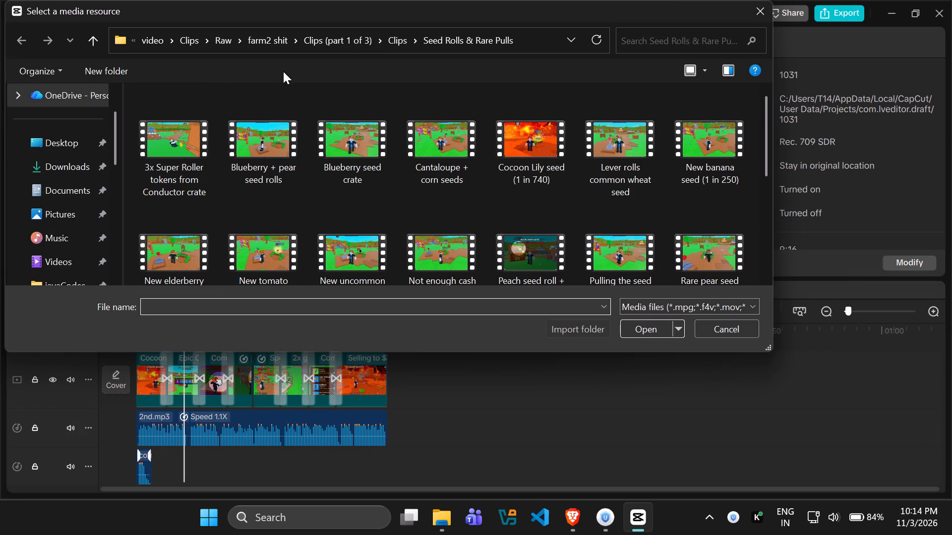
scroll(12, 233, down, 6)
scroll(55, 198, up, 1)
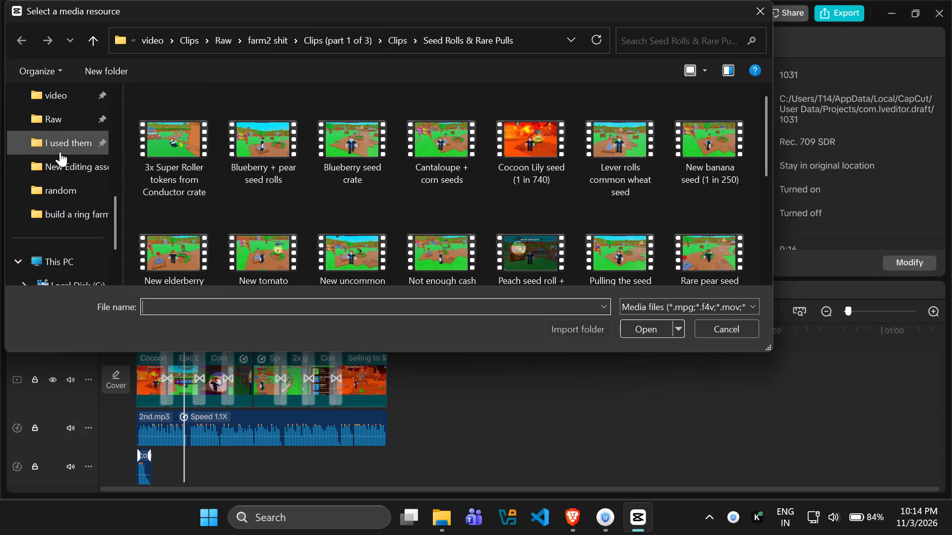
click(60, 152)
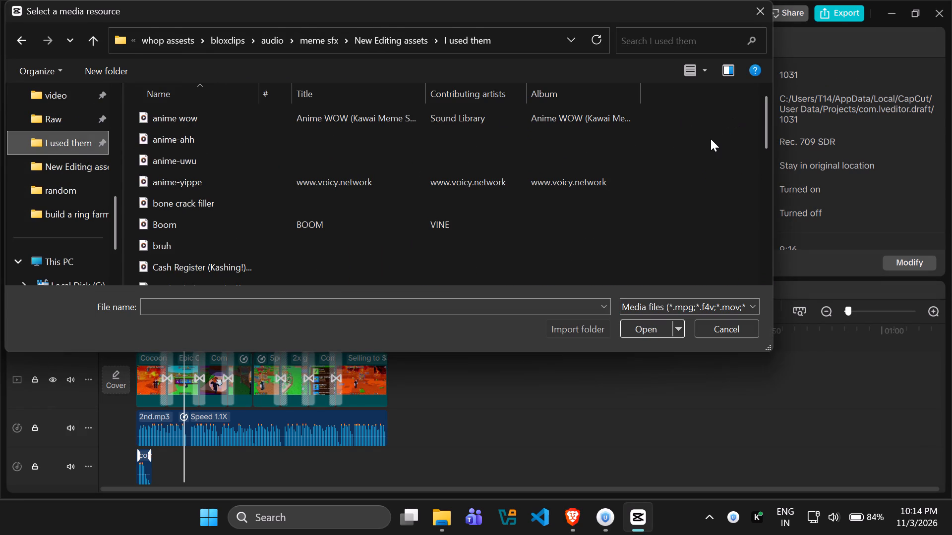
click(711, 139)
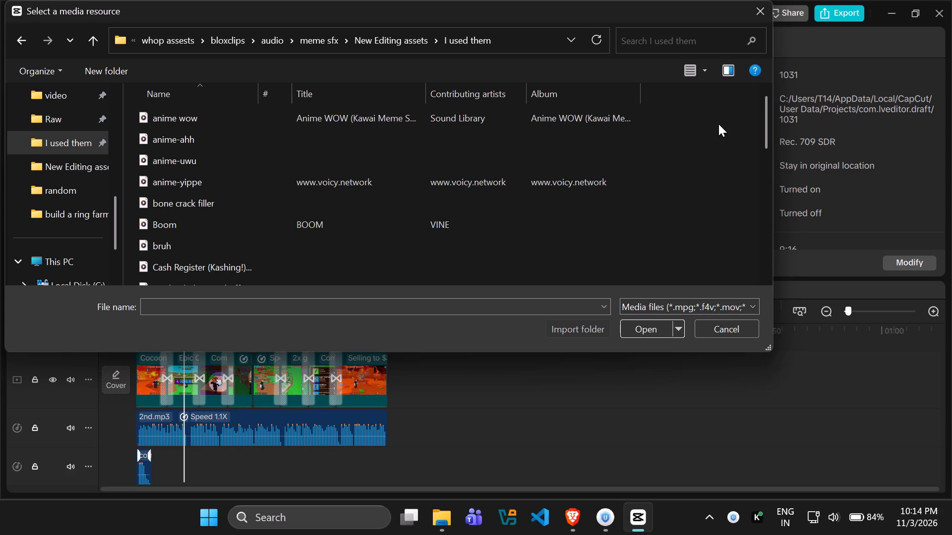
click(455, 181)
click(656, 323)
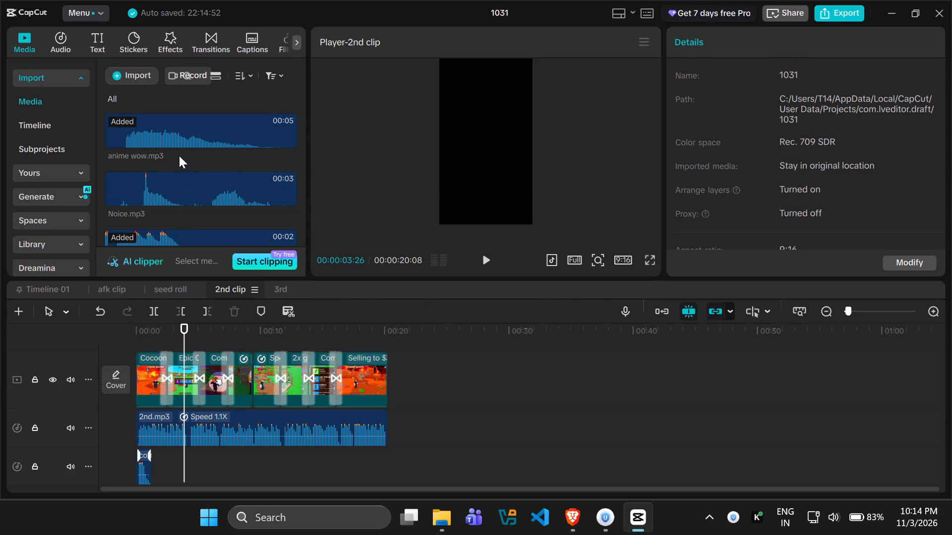
Look through the project's imported media for the anime-yippe sound effect.
scroll(177, 139, down, 2)
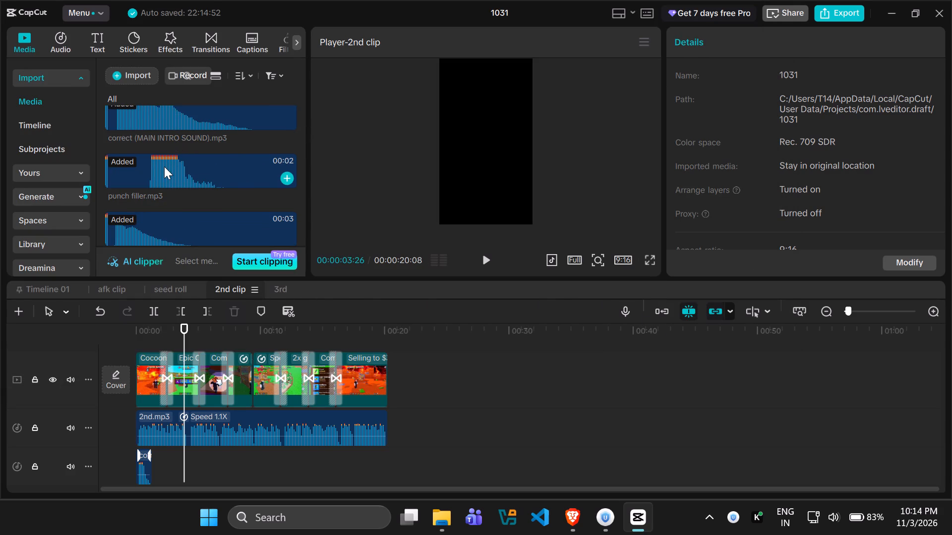
scroll(164, 166, down, 3)
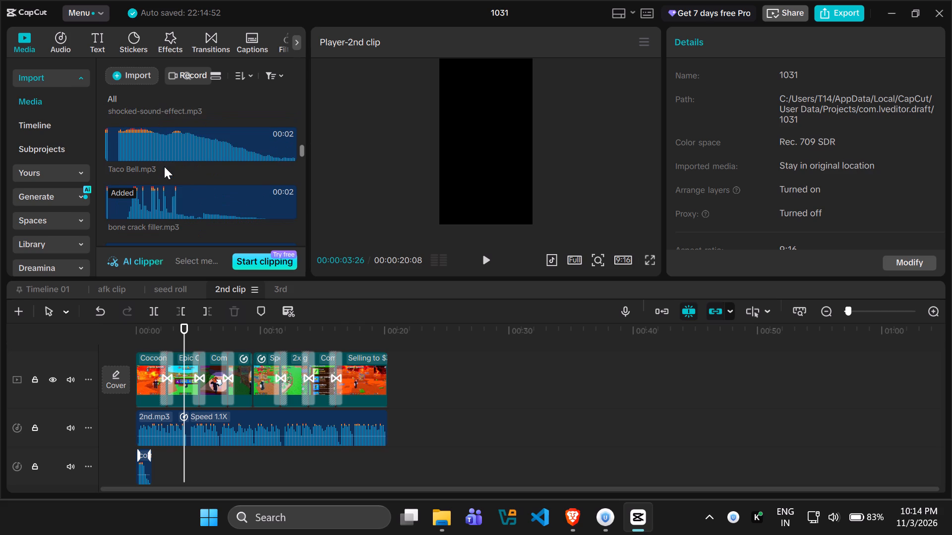
scroll(164, 166, down, 4)
scroll(164, 166, up, 1)
scroll(164, 166, down, 4)
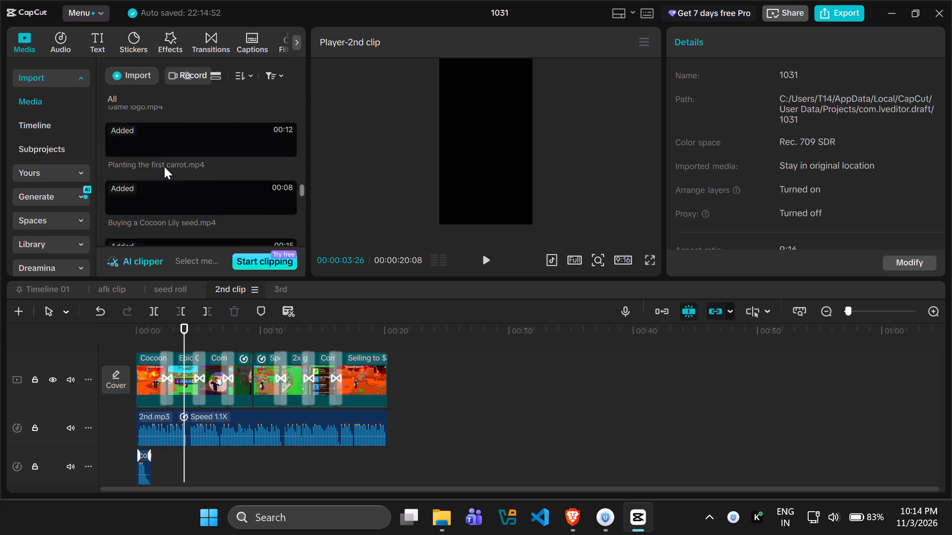
scroll(164, 166, down, 4)
Switch to Brave, shrink its window, and bring anime-yippe.mp3 from the recent downloads onto CapCut's sound-effect track at the playhead.
key(alt+Tab)
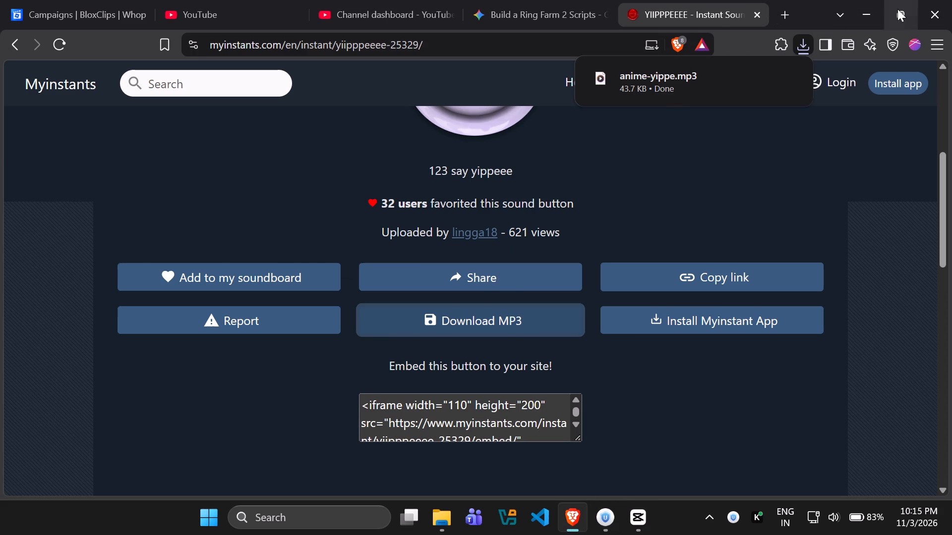
click(897, 9)
click(825, 92)
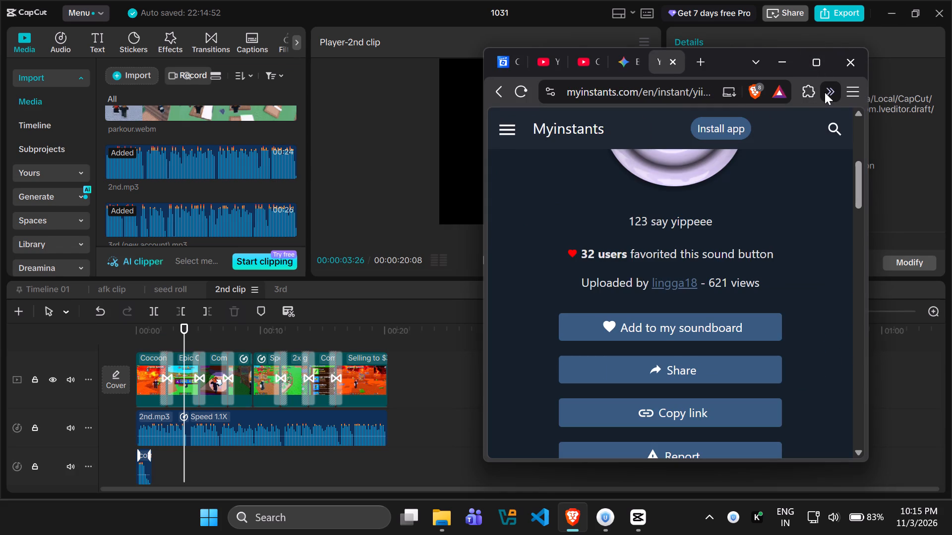
click(802, 141)
click(802, 146)
drag(691, 152, 491, 271)
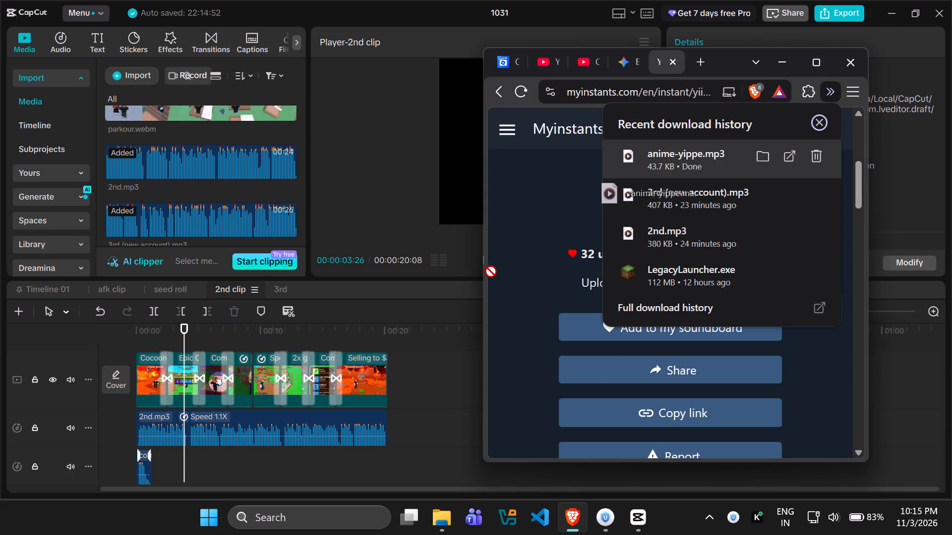
drag(491, 271, 192, 465)
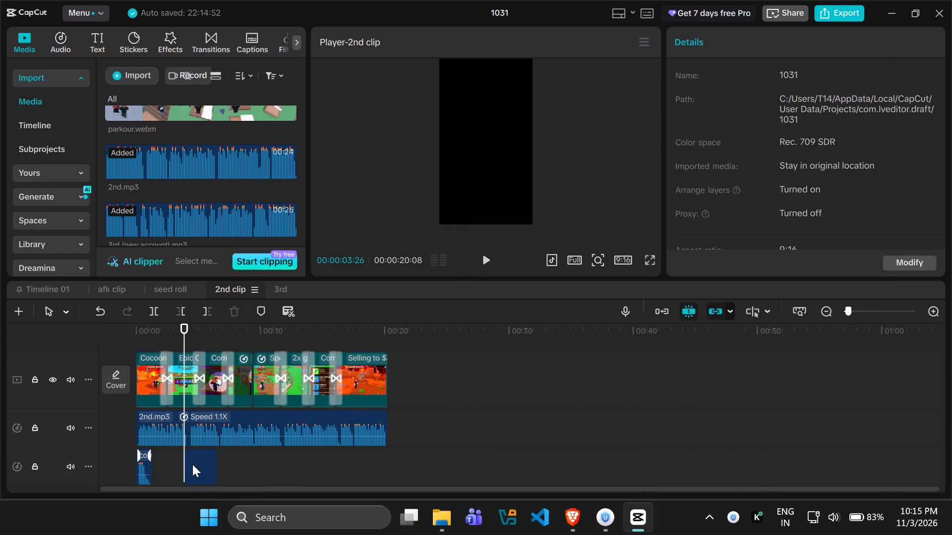
Move the anime-yippe clip earlier on the sound-effect track so it starts at the first transition.
drag(204, 460, 194, 460)
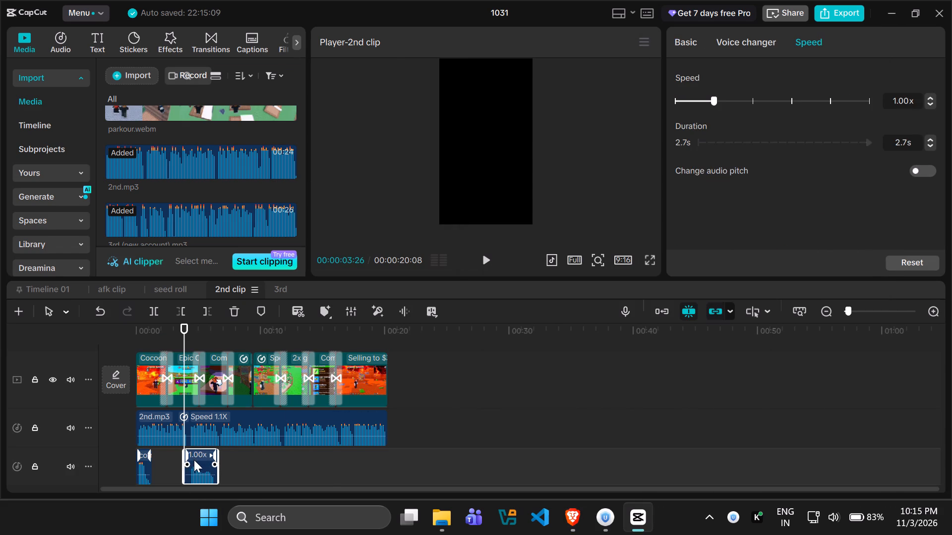
drag(194, 460, 195, 460)
click(197, 460)
drag(197, 463, 184, 461)
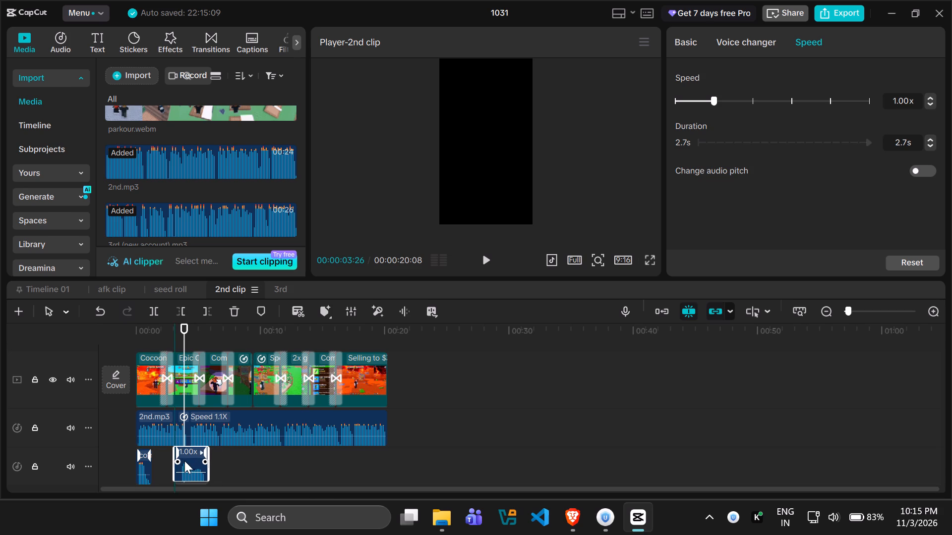
drag(184, 461, 180, 461)
Play the timeline from just before the first transition to check the timing and loudness of the anime-yippe effect.
drag(184, 329, 151, 330)
key(space)
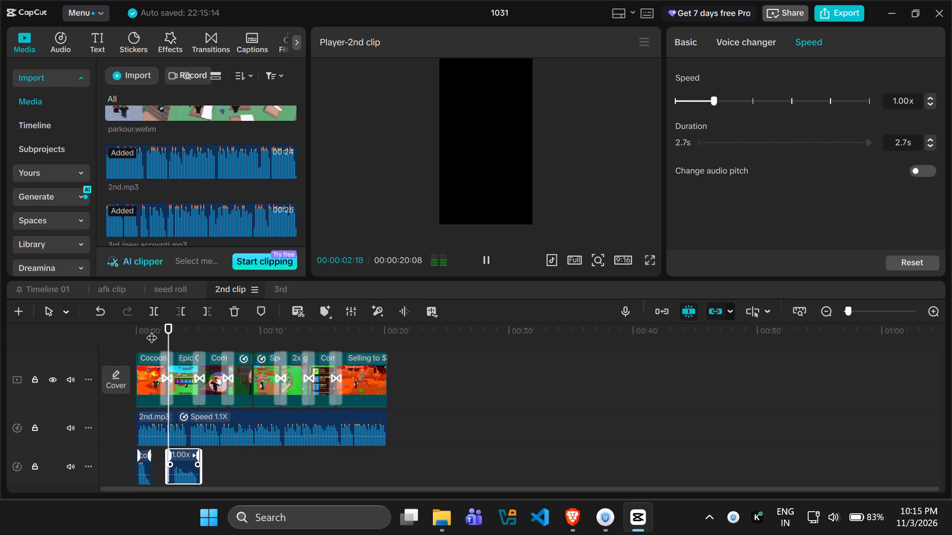
key(space)
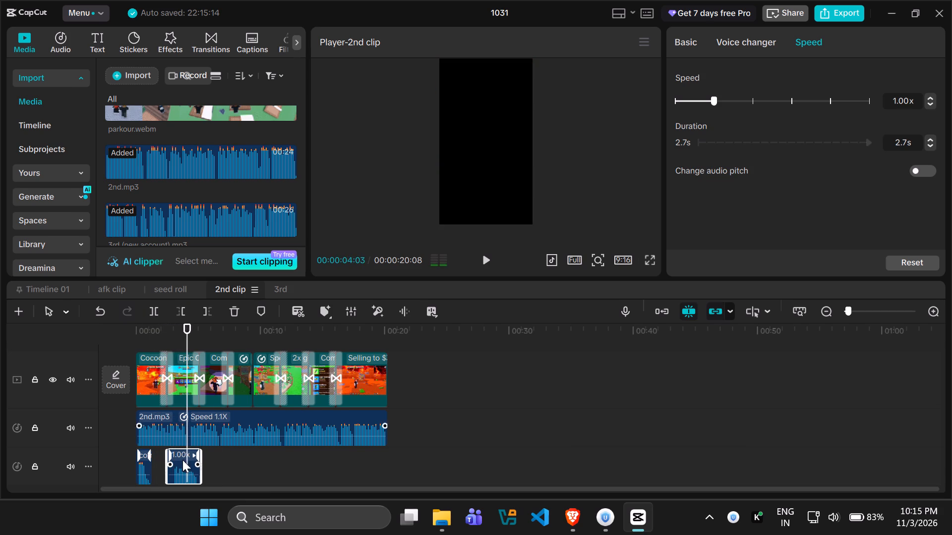
Lower the anime-yippe clip's volume to about -7.6 dB.
click(179, 462)
click(667, 53)
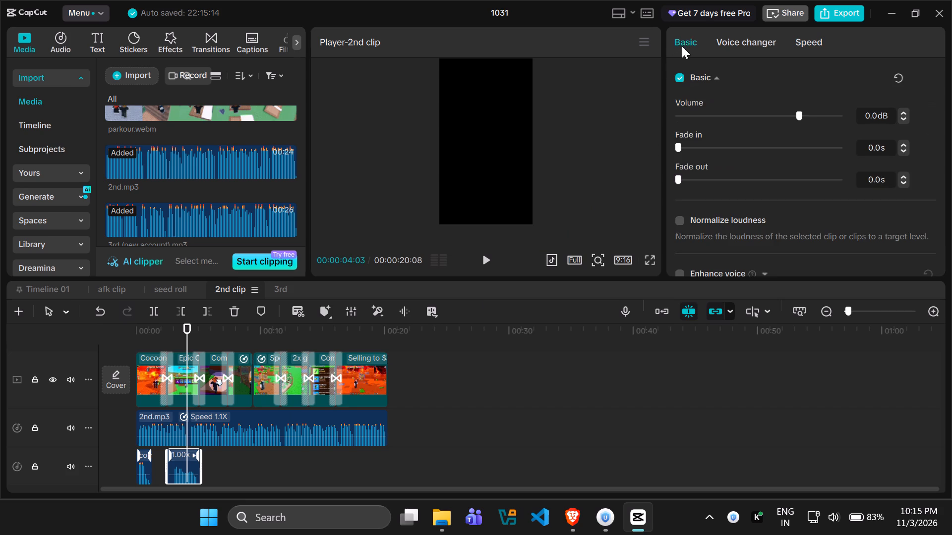
click(766, 111)
drag(768, 111, 785, 115)
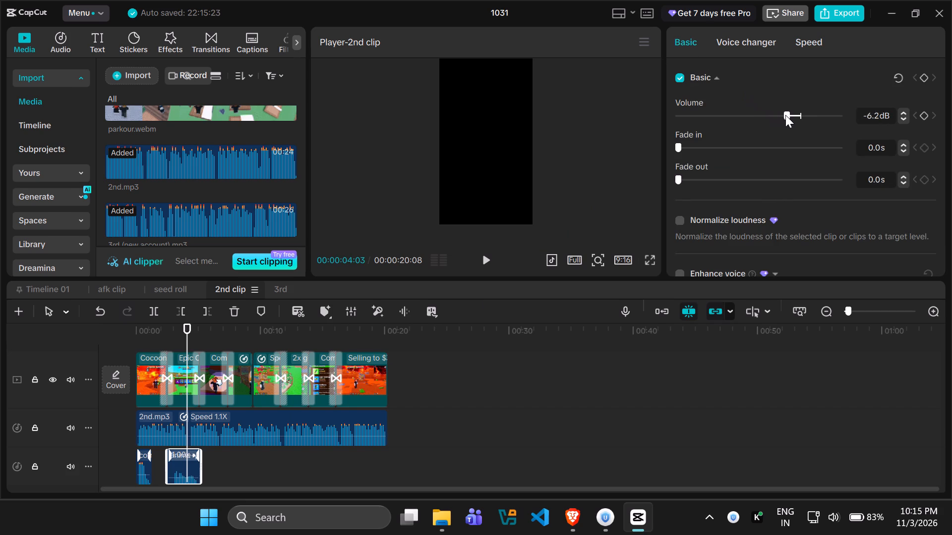
drag(785, 115, 788, 115)
drag(788, 115, 781, 115)
Play the timeline from just before the first transition to recheck the anime-yippe effect, leaving the playhead at about 00:00:05:21.
drag(183, 336, 161, 335)
key(space)
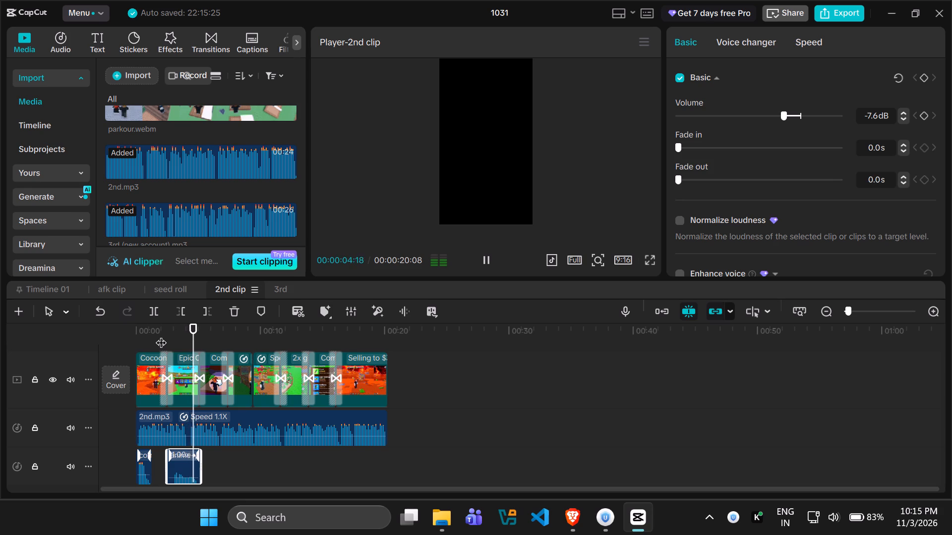
key(space)
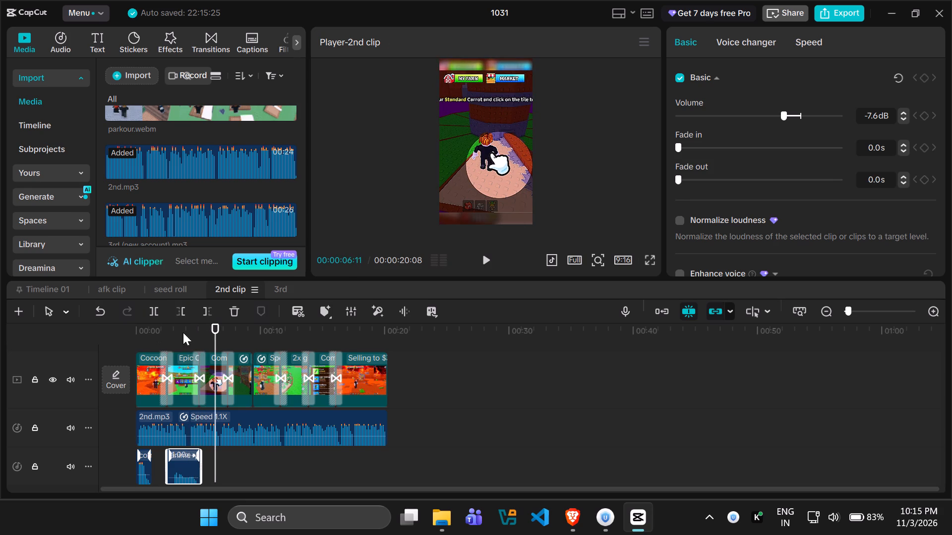
drag(216, 329, 208, 329)
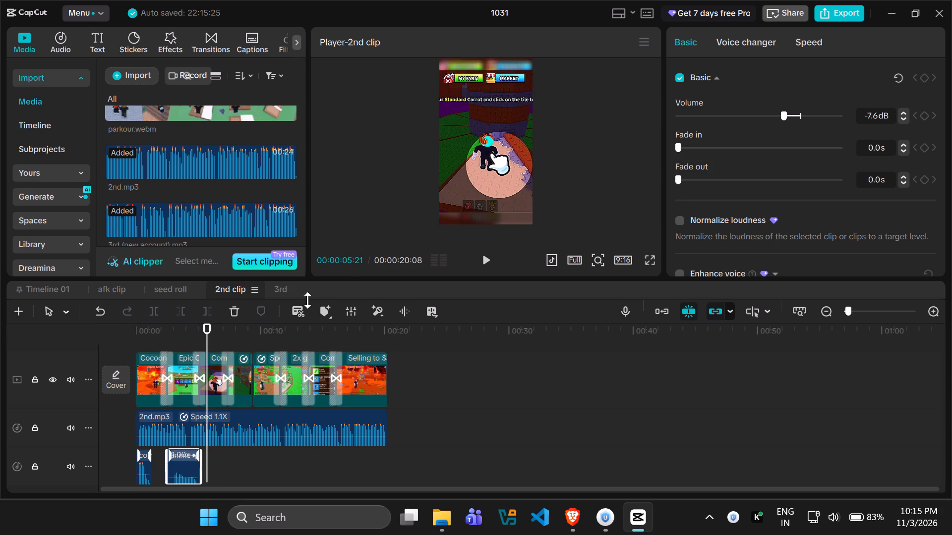
Switch to Brave, maximize its window, and search Myinstants for "noice".
click(572, 508)
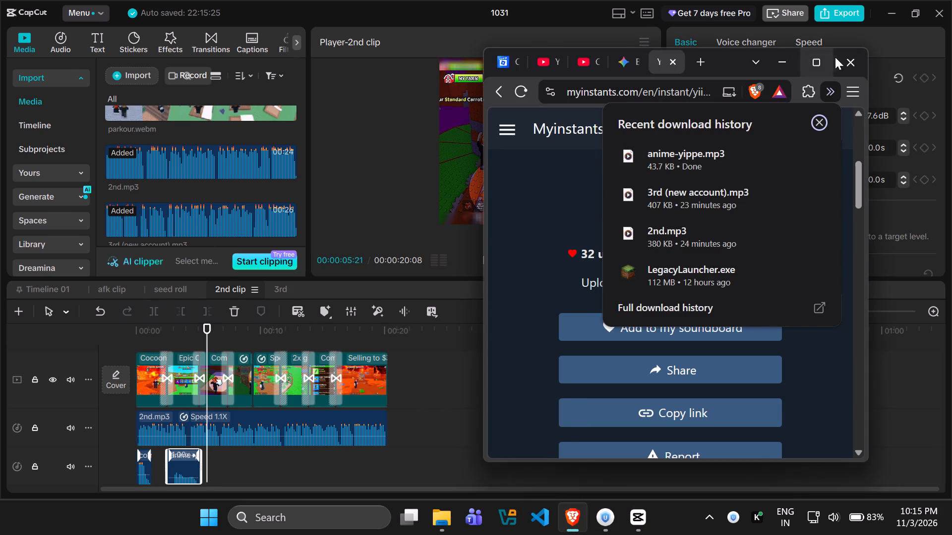
click(821, 60)
click(252, 83)
click(252, 83)
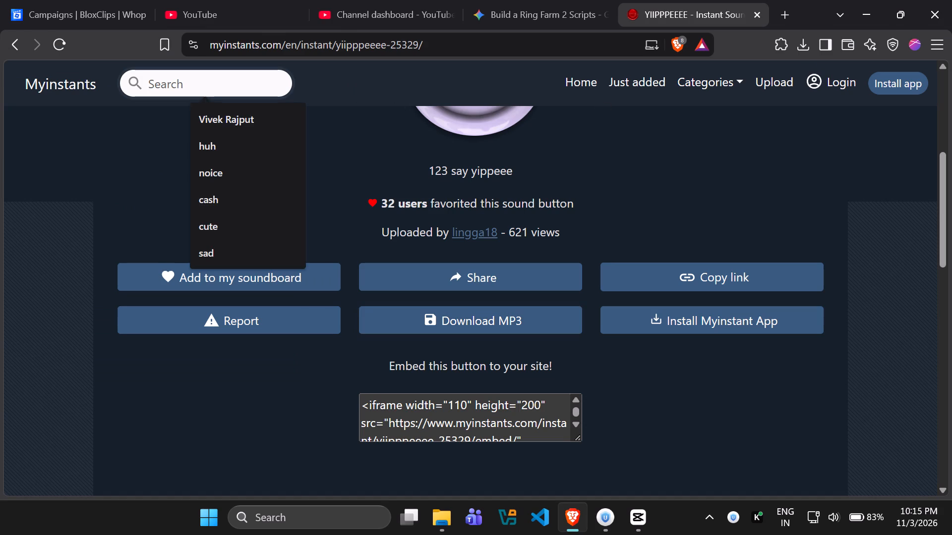
key(n)
text(oice)
key(Return)
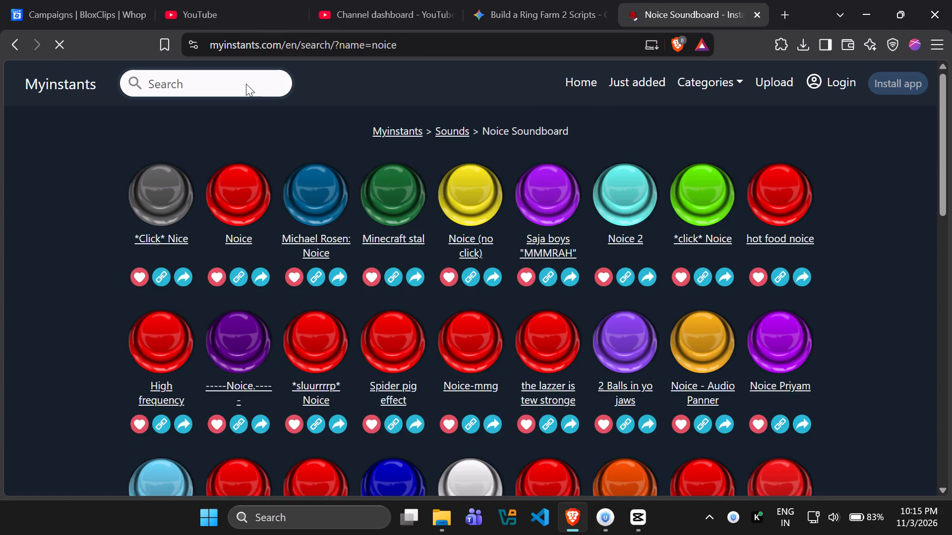
Preview the Noice, *Click* Nice and Noice (no click) sounds to compare them for the next effect.
click(226, 260)
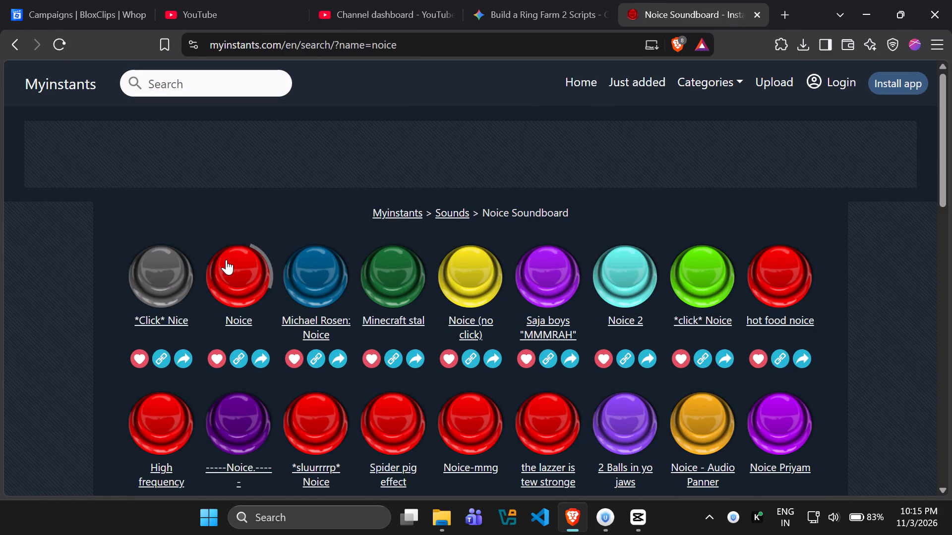
click(159, 273)
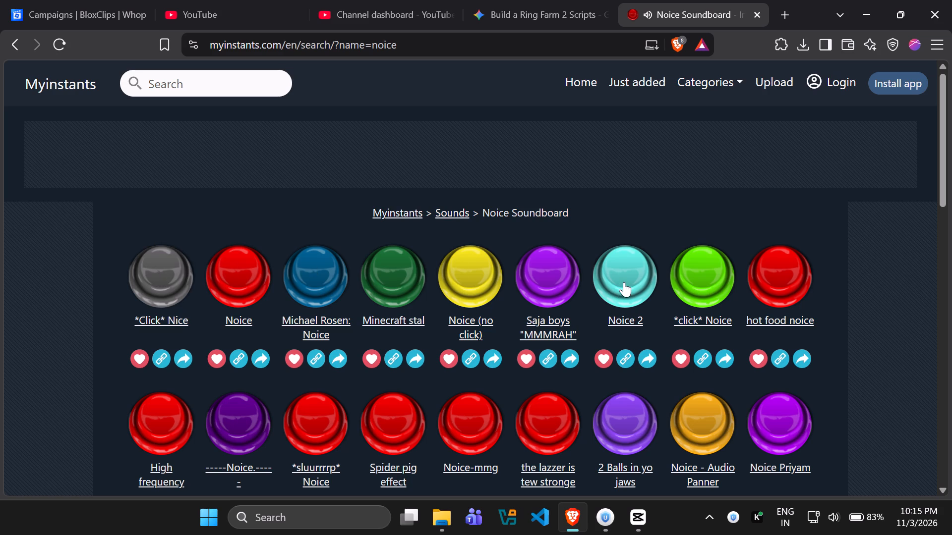
click(477, 283)
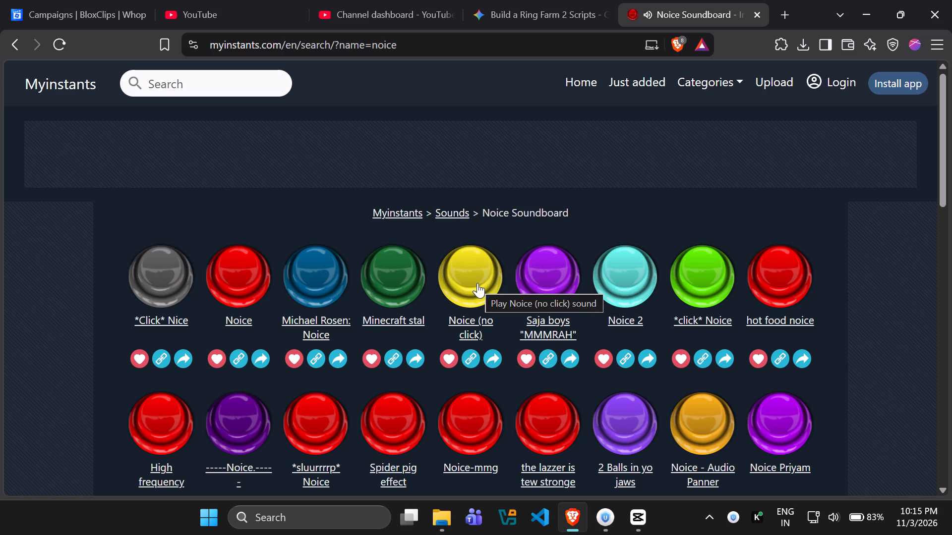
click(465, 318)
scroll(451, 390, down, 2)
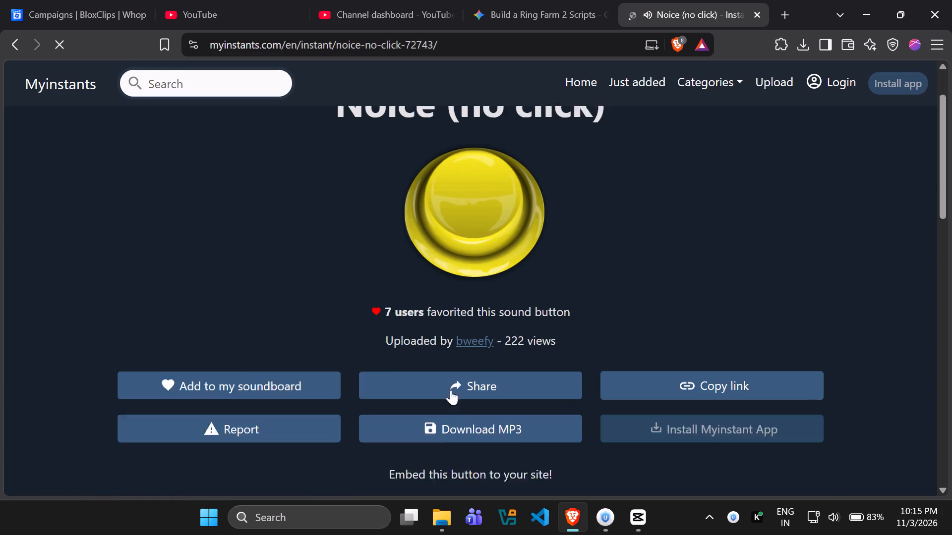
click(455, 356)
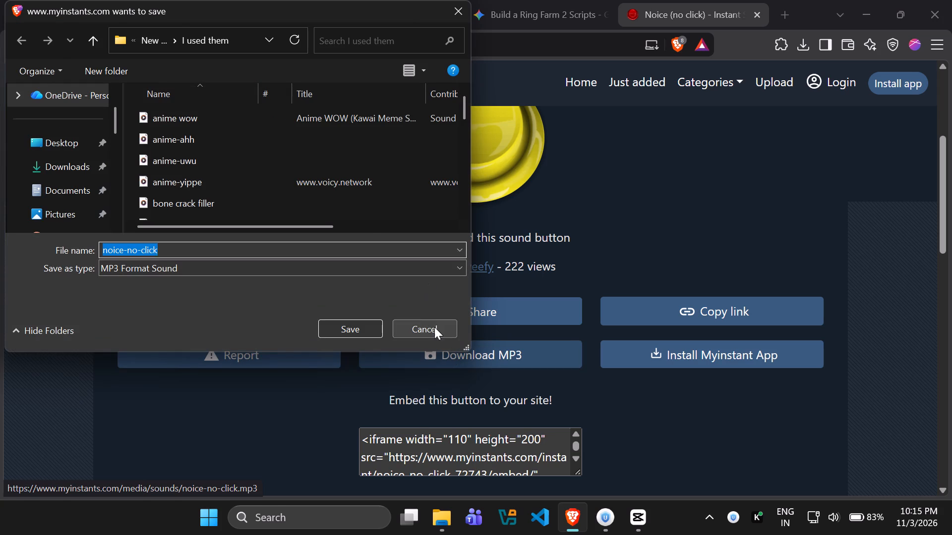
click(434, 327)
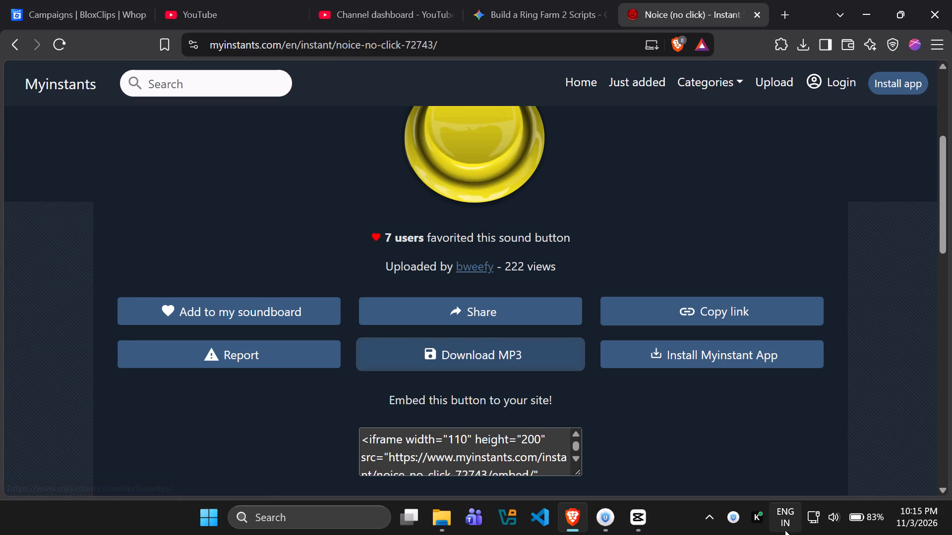